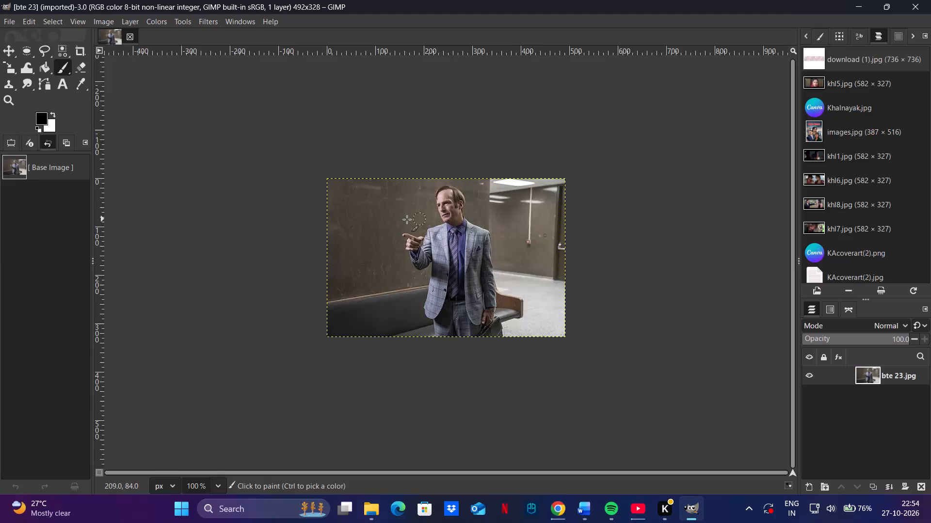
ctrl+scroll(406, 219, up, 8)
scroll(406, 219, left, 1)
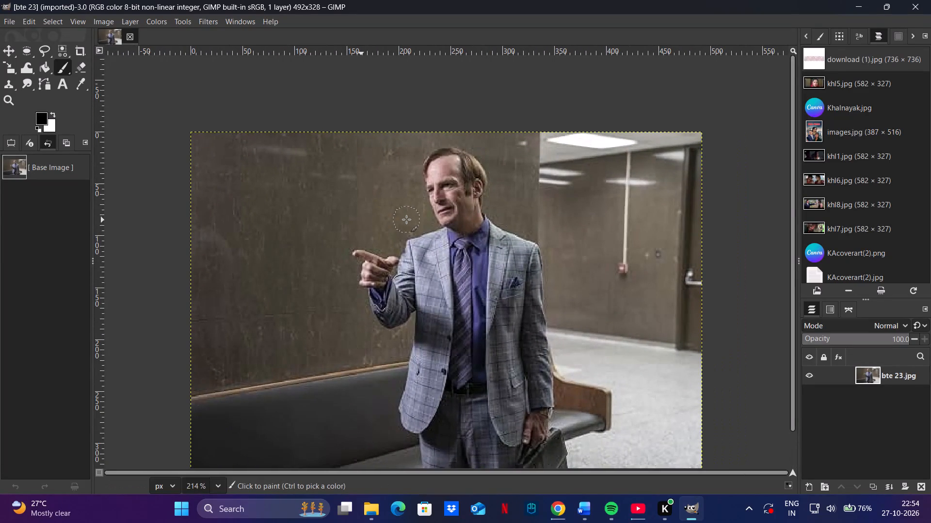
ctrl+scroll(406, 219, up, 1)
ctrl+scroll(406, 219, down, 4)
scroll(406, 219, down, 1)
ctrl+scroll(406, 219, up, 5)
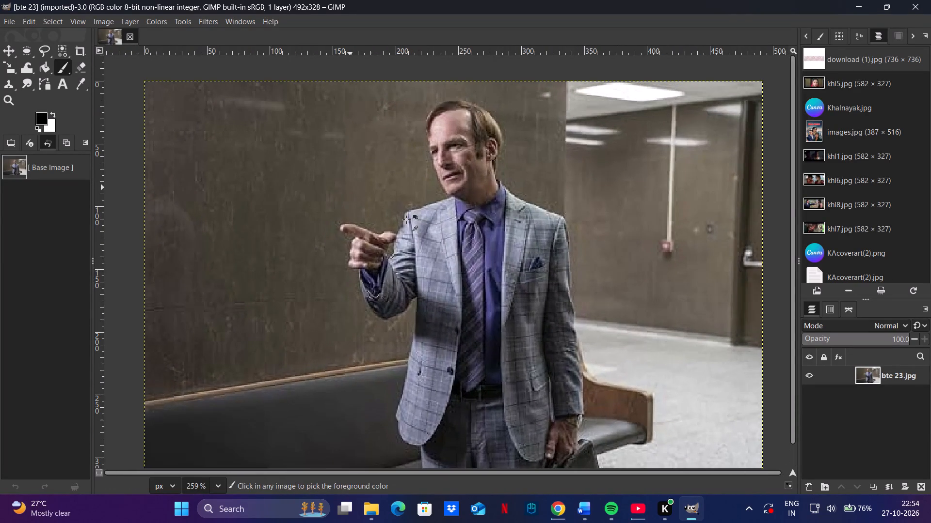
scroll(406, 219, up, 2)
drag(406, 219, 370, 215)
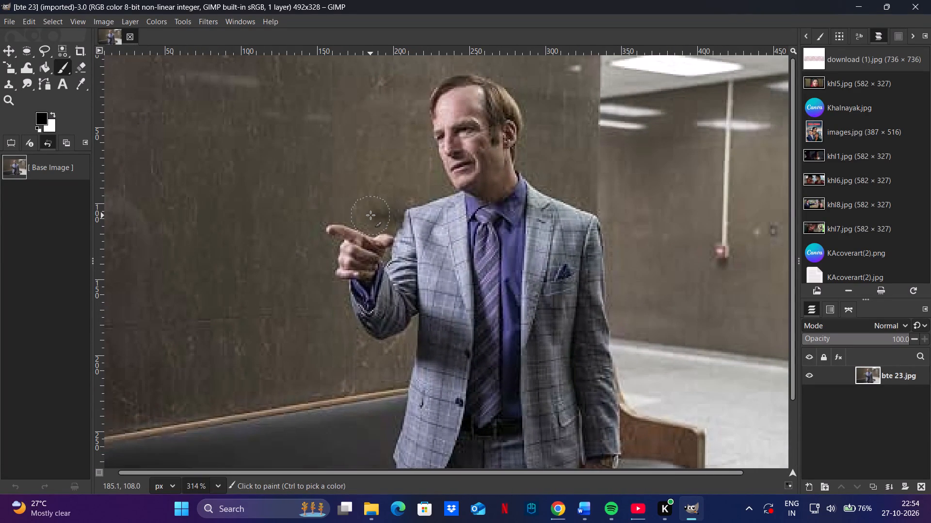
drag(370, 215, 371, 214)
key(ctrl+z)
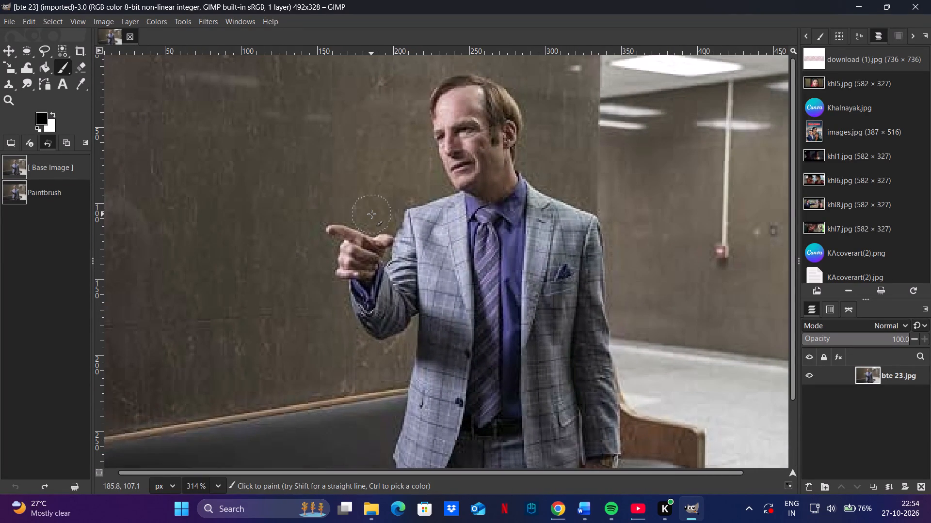
Start a Free Select outline at the photo's bottom edge and trace the man's trouser leg, on the pointing-arm side, up to the jacket hem.
scroll(371, 214, left, 1)
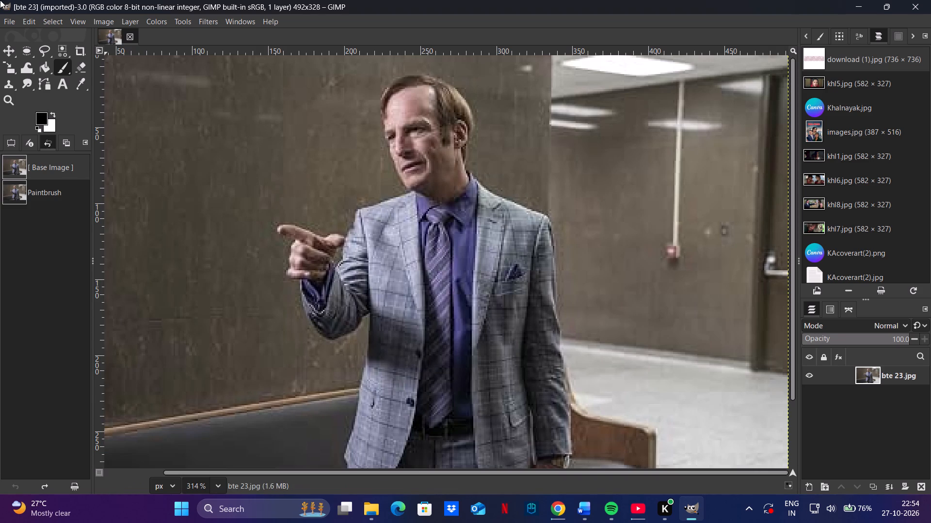
click(43, 51)
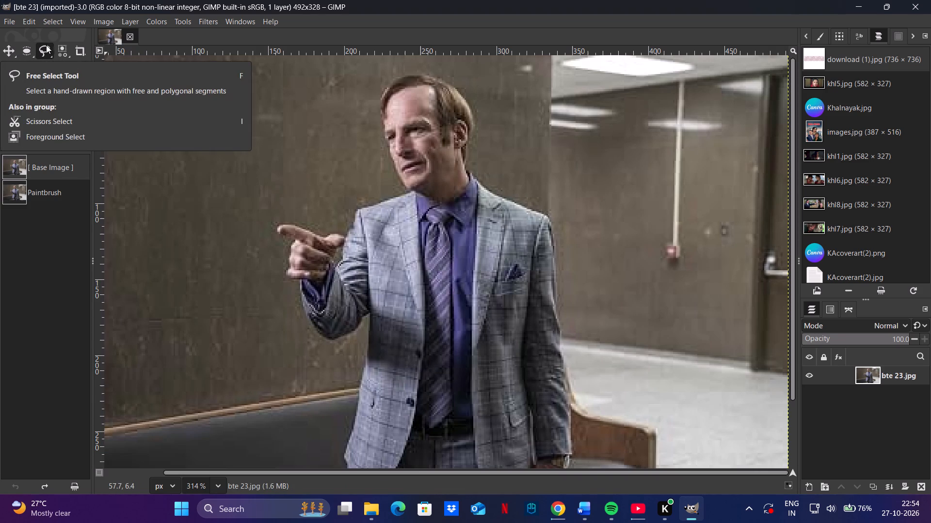
click(46, 52)
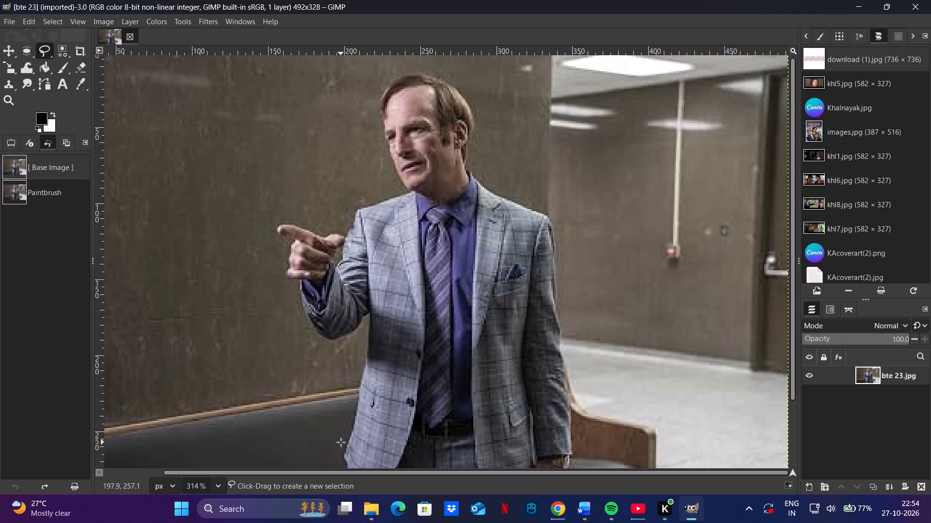
ctrl+scroll(341, 442, down, 5)
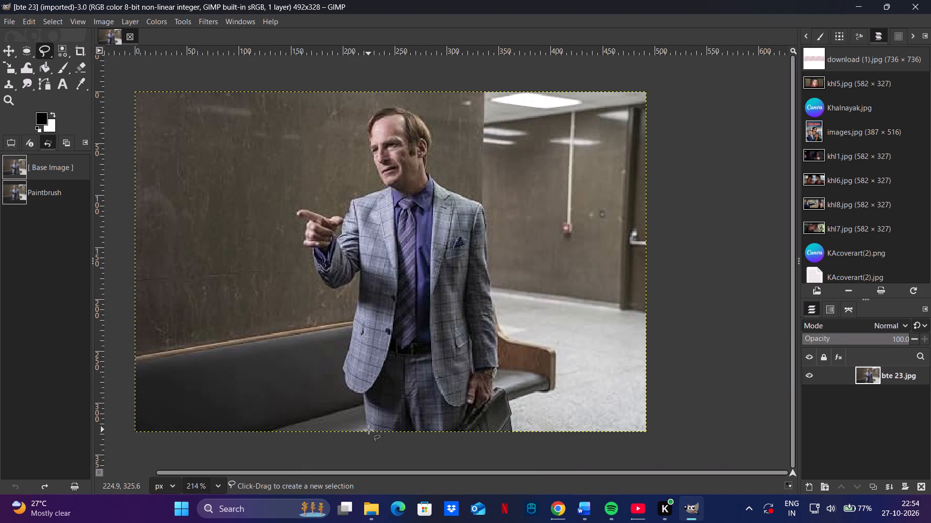
ctrl+scroll(369, 430, up, 8)
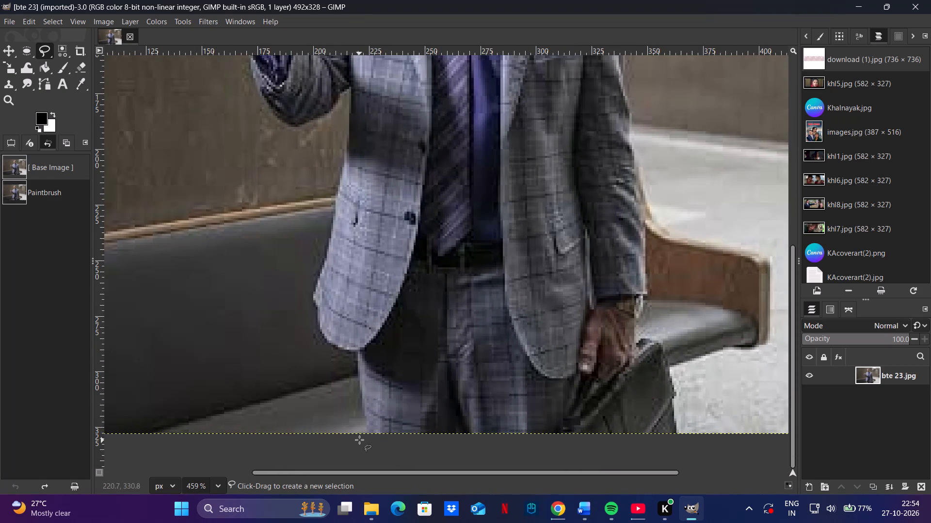
click(365, 431)
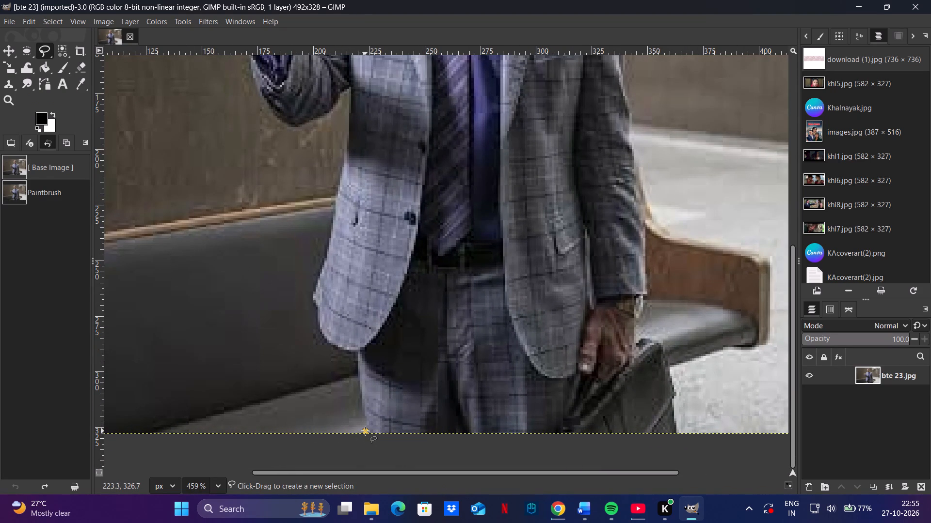
click(365, 431)
click(365, 431)
click(356, 353)
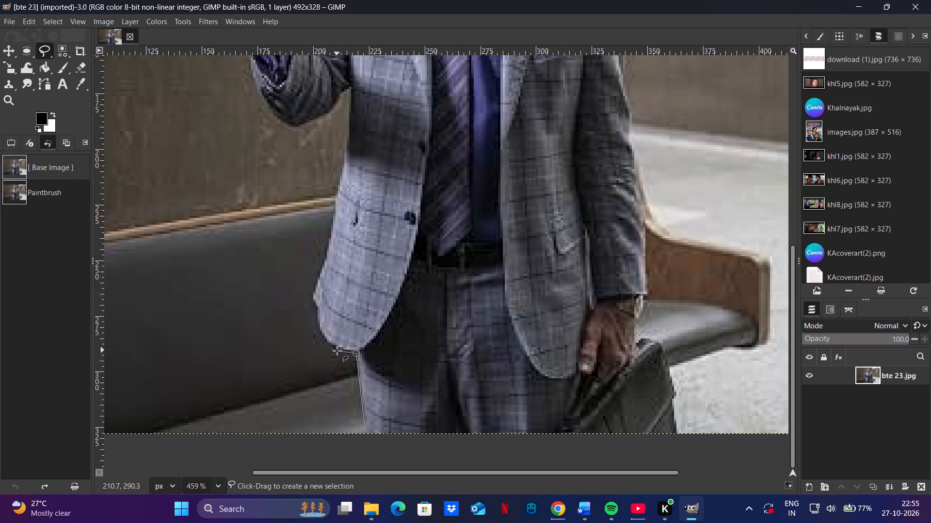
Continue the Free Select outline around the curved lower corner of the jacket on the pointing-arm side.
click(337, 350)
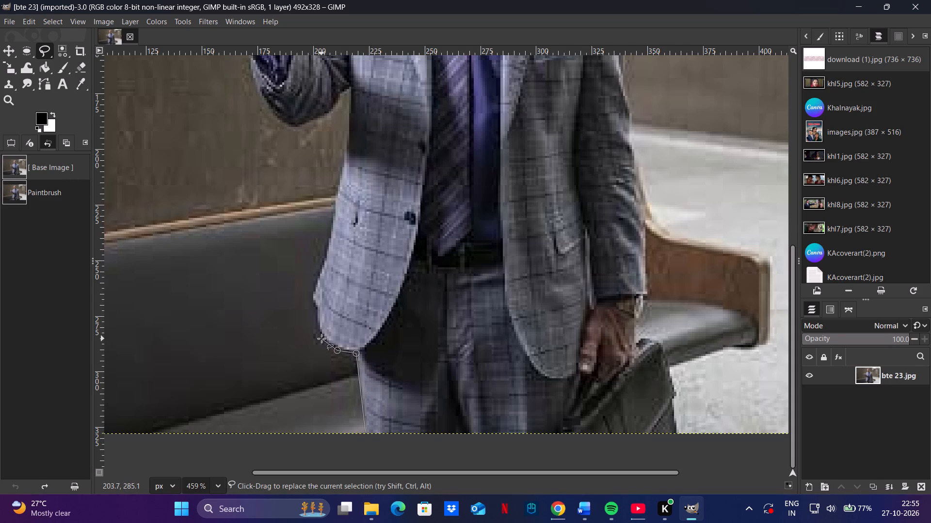
click(321, 338)
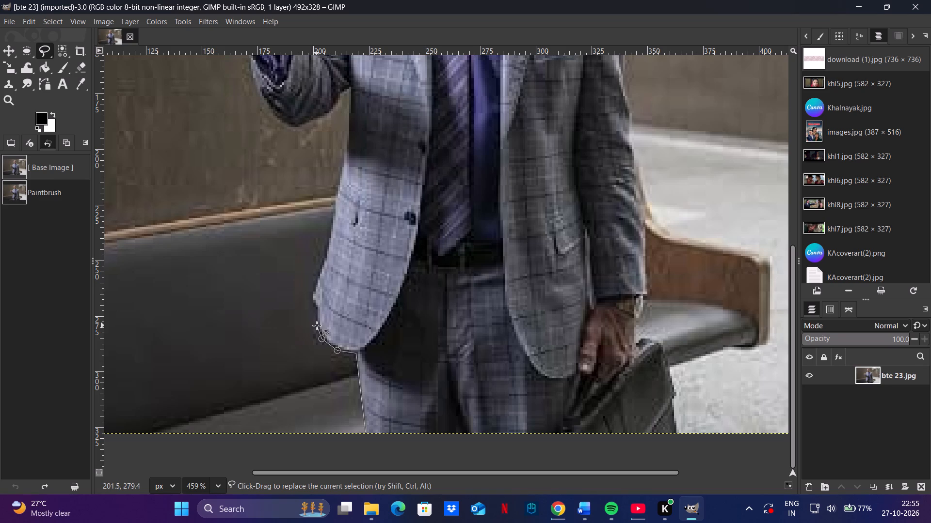
click(317, 325)
click(315, 313)
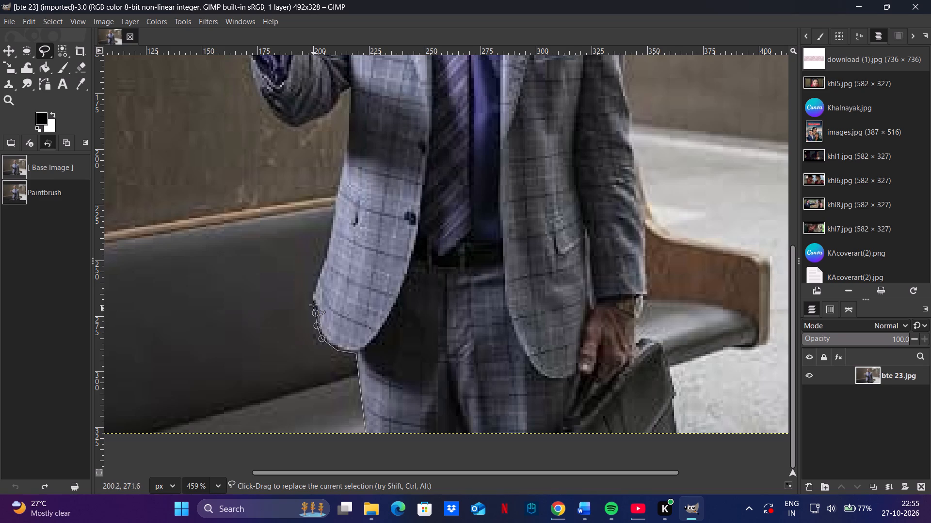
click(313, 303)
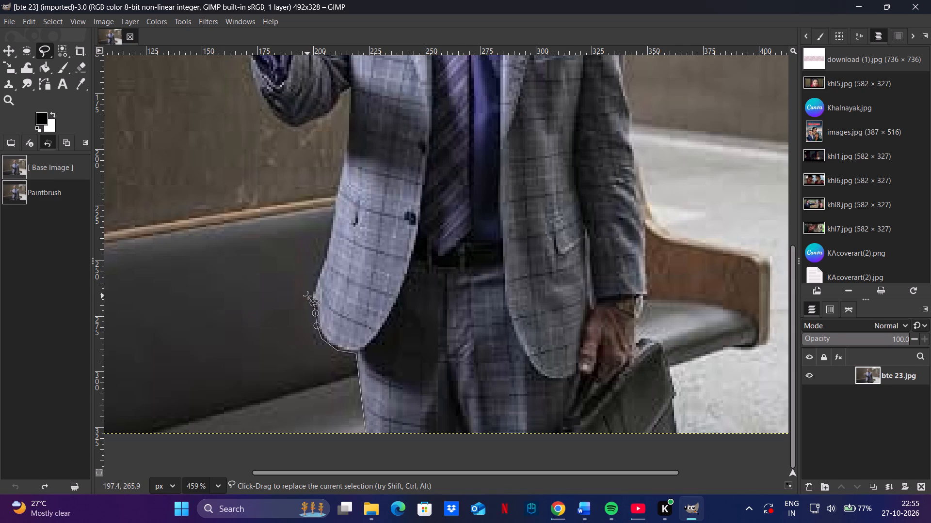
click(311, 295)
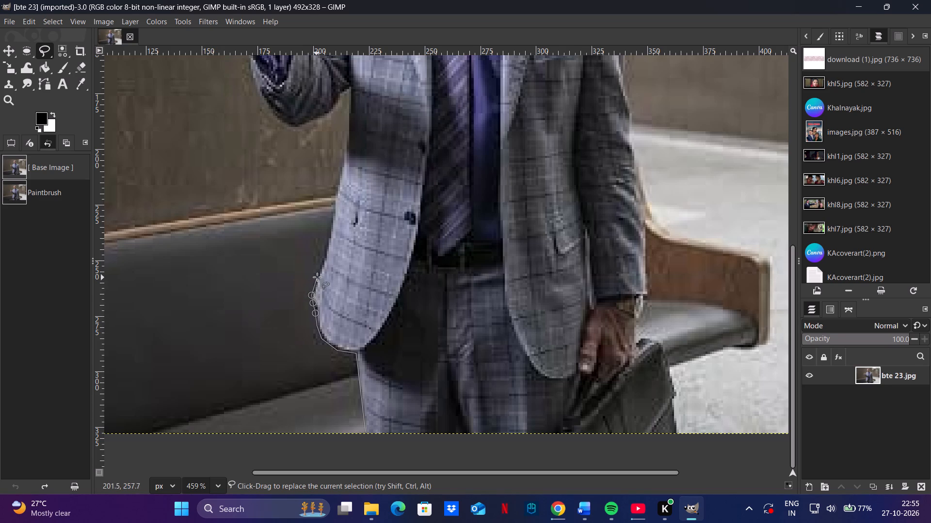
Trace the selection outline up the jacket's side edge to the point where the raised sleeve meets the body.
click(320, 274)
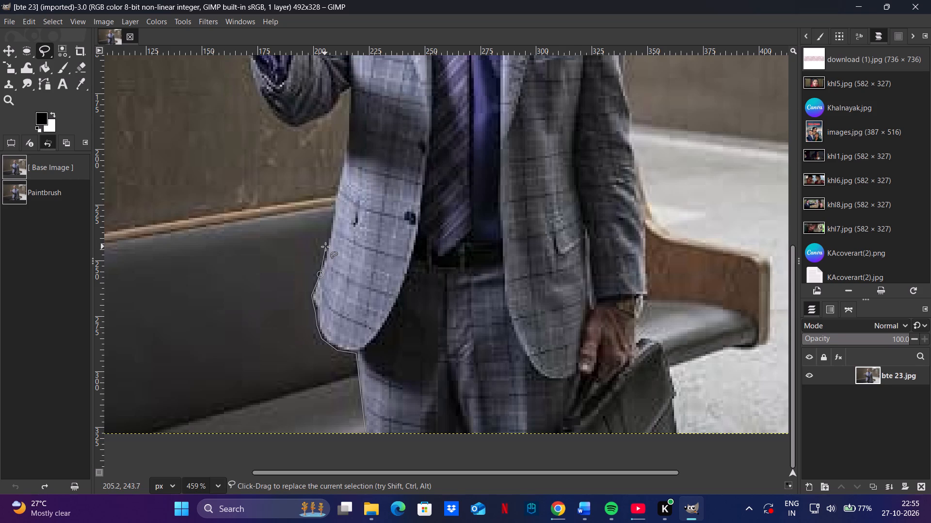
click(328, 245)
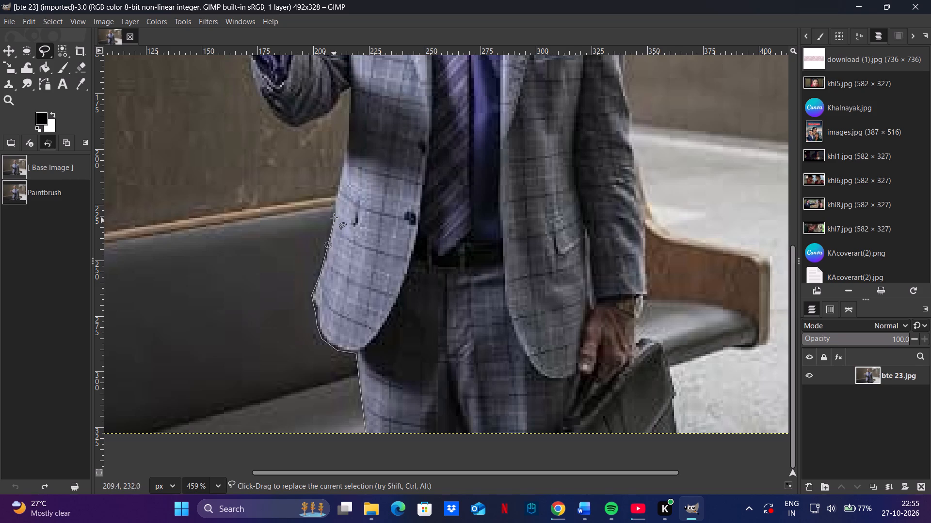
click(334, 212)
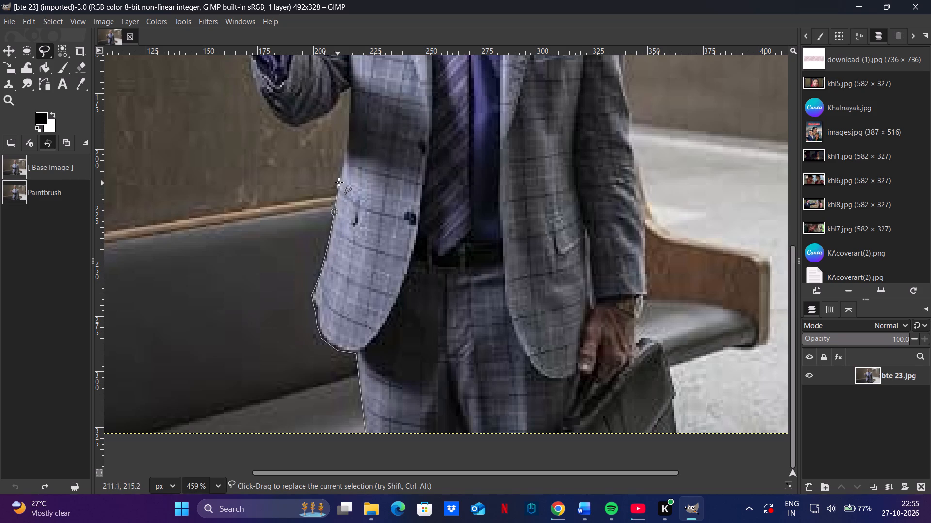
click(340, 181)
scroll(340, 181, up, 1)
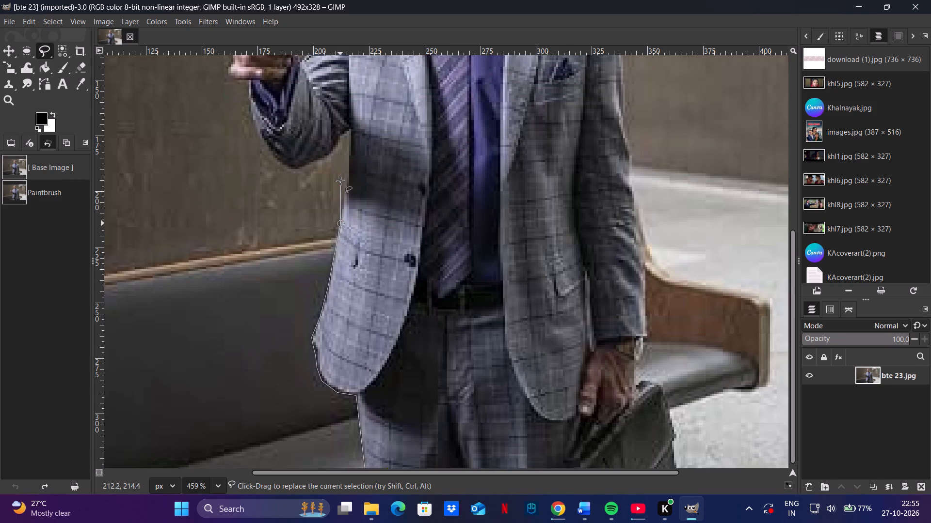
scroll(340, 181, up, 1)
click(348, 177)
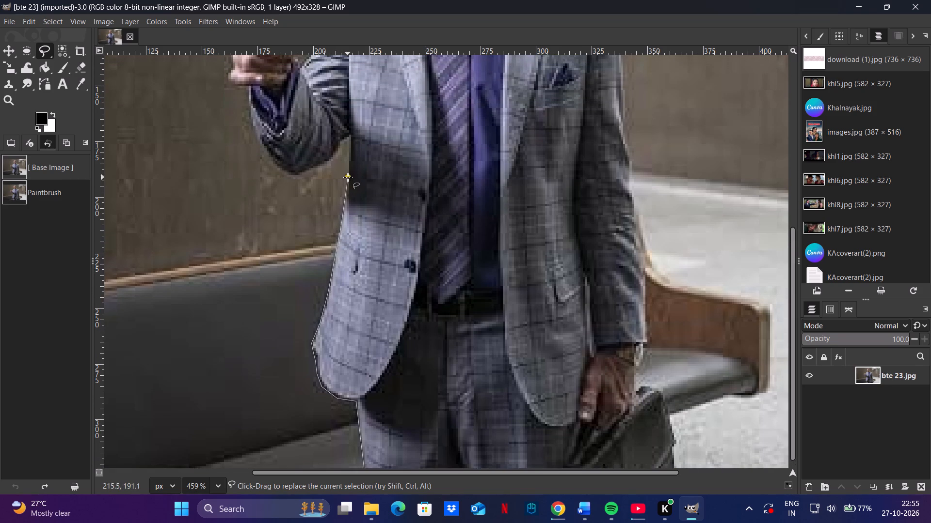
click(350, 138)
Trace the selection outline along the underside of the raised sleeve and around the elbow.
ctrl+scroll(350, 138, up, 10)
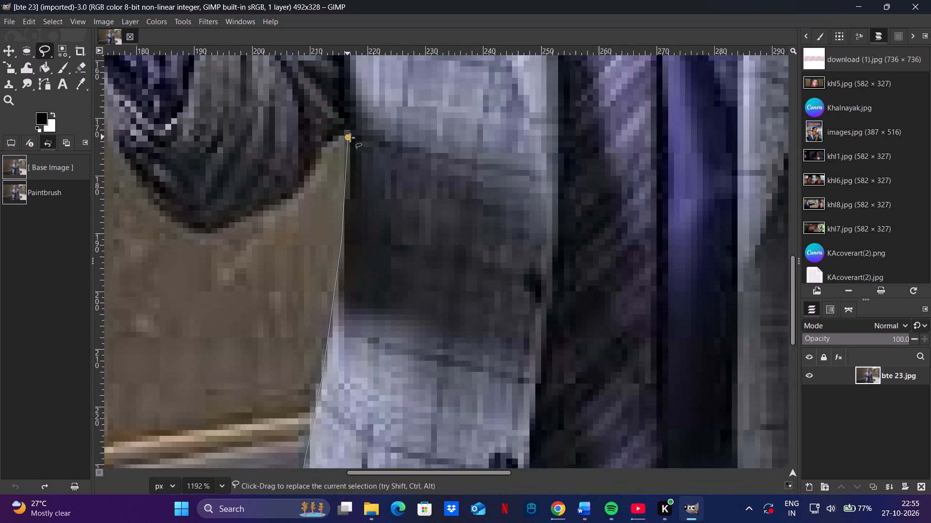
ctrl+scroll(350, 138, up, 1)
click(337, 152)
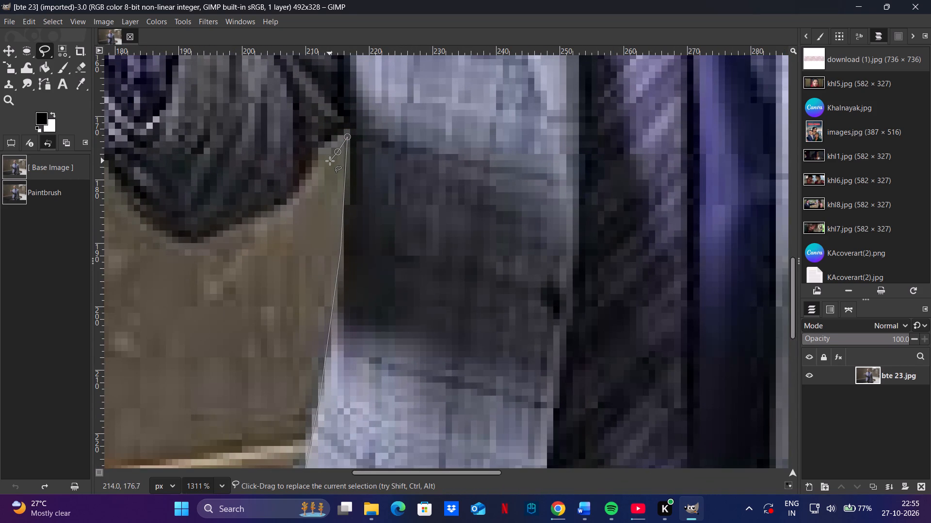
click(330, 161)
click(315, 174)
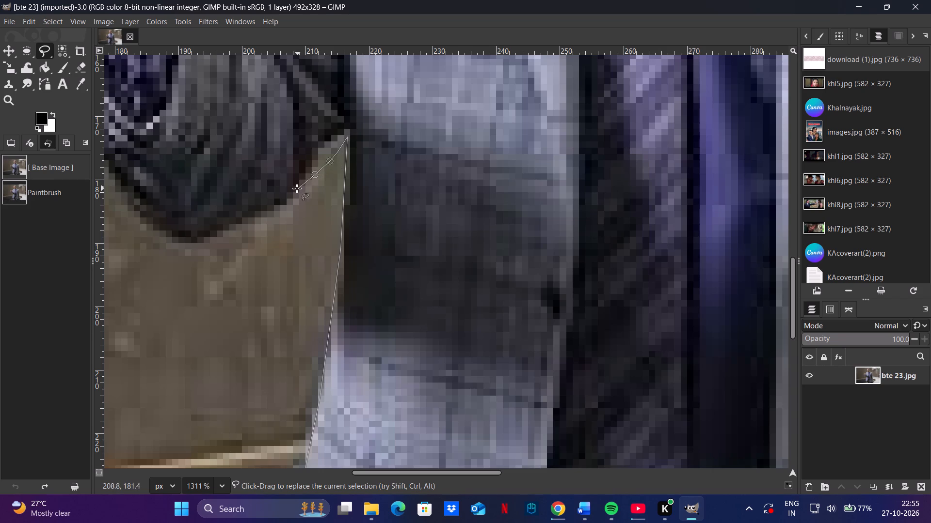
click(295, 197)
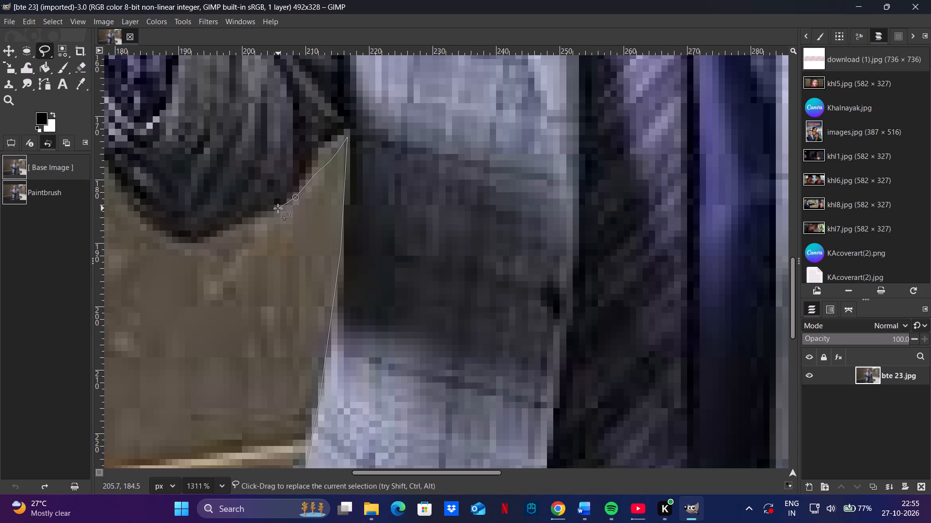
click(278, 208)
click(254, 220)
click(225, 232)
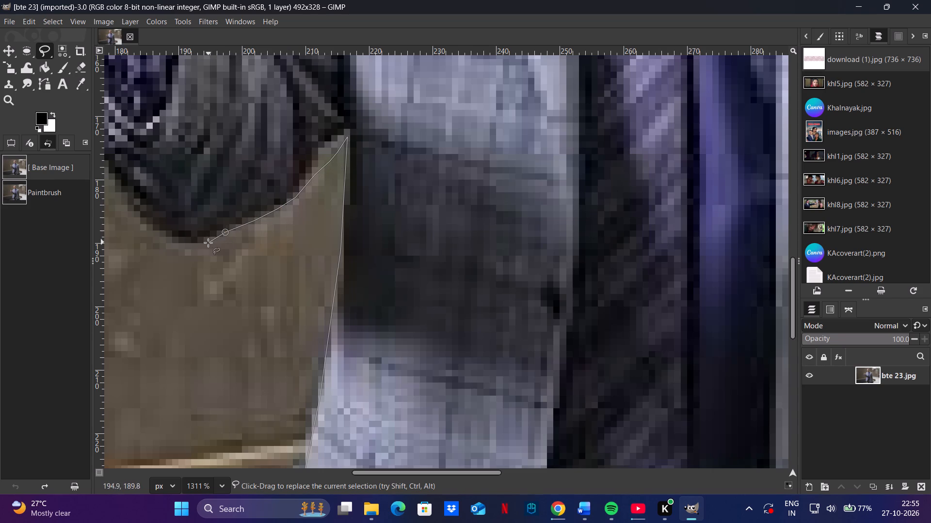
click(198, 242)
click(170, 242)
click(147, 224)
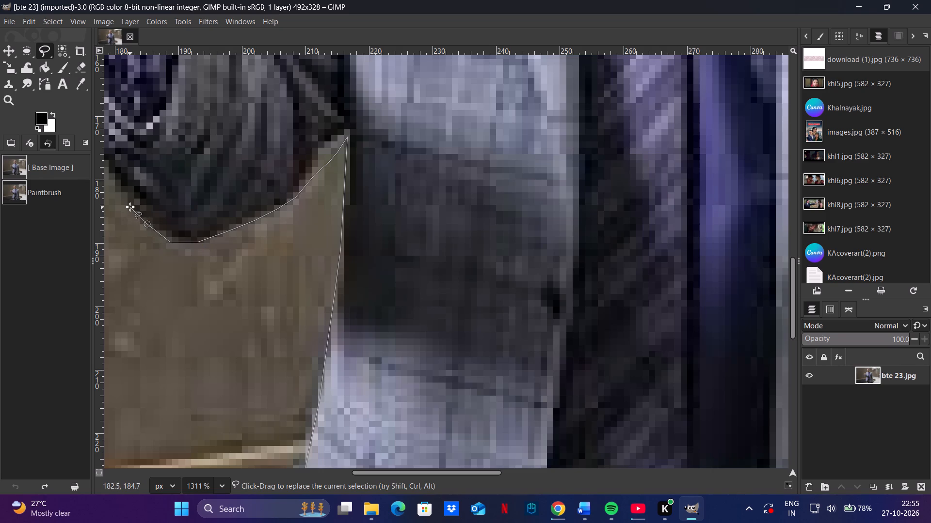
click(130, 207)
Extend the selection outline up the outer edge of the forearm sleeve and cuff to the base of the pointing hand.
scroll(130, 207, right, 1)
ctrl+scroll(130, 207, down, 4)
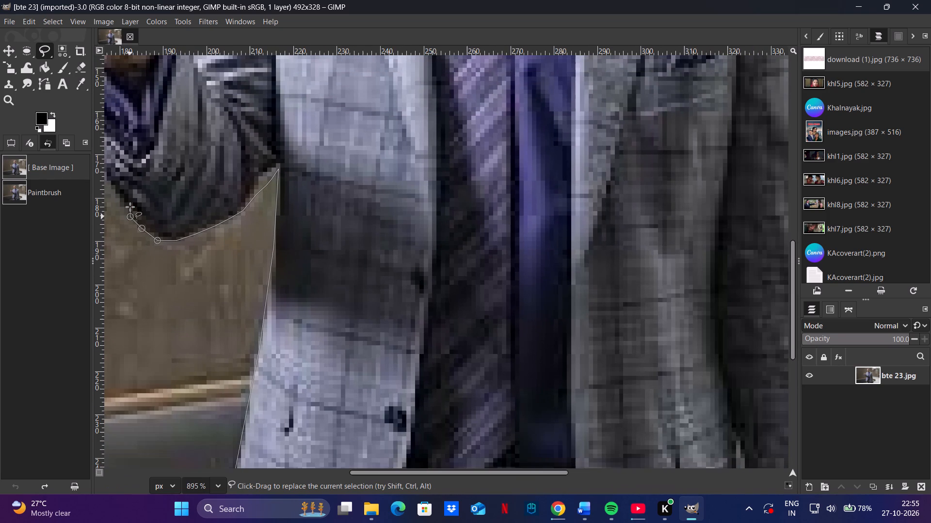
scroll(130, 207, right, 1)
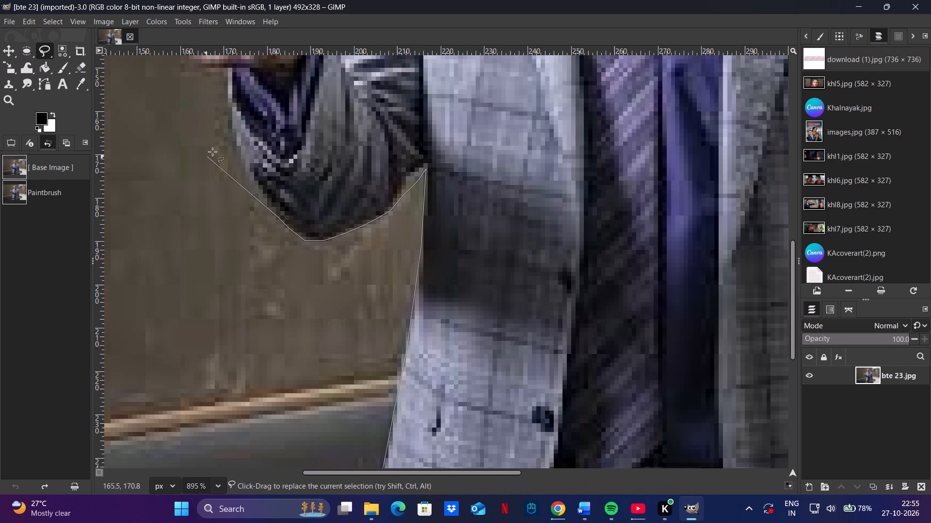
click(252, 184)
click(240, 147)
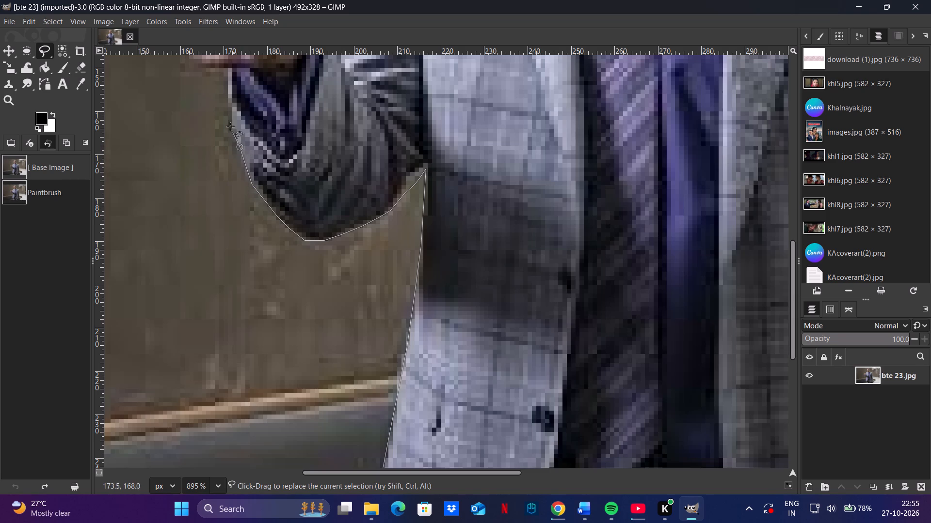
drag(231, 118, 228, 95)
click(228, 95)
scroll(228, 95, up, 1)
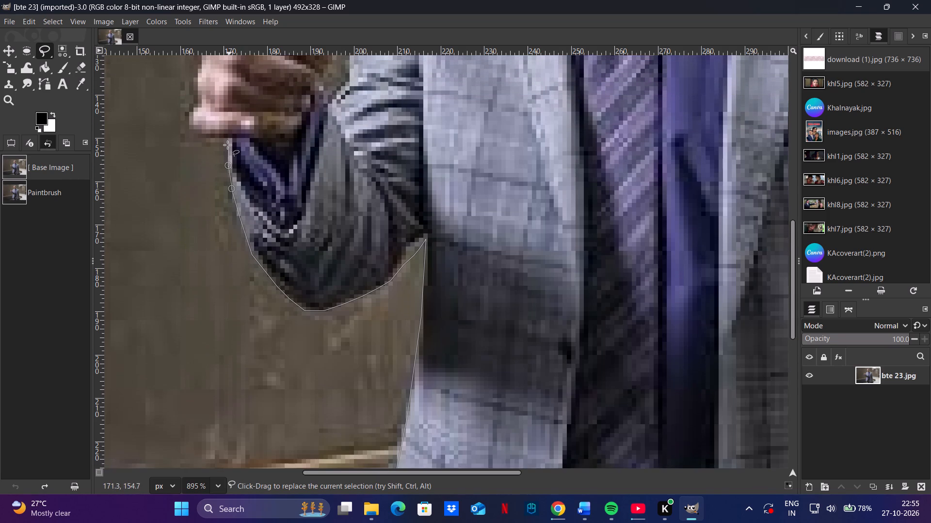
drag(227, 144, 219, 139)
click(219, 139)
Trace the selection outline around the curled fingers of the pointing hand, up to the base of the index finger.
click(192, 140)
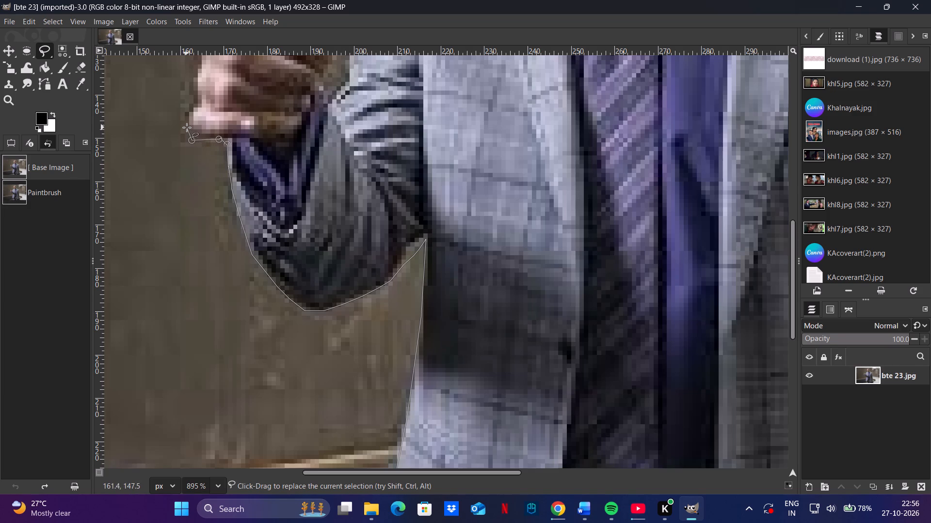
click(187, 127)
drag(184, 114, 188, 105)
click(188, 105)
click(193, 102)
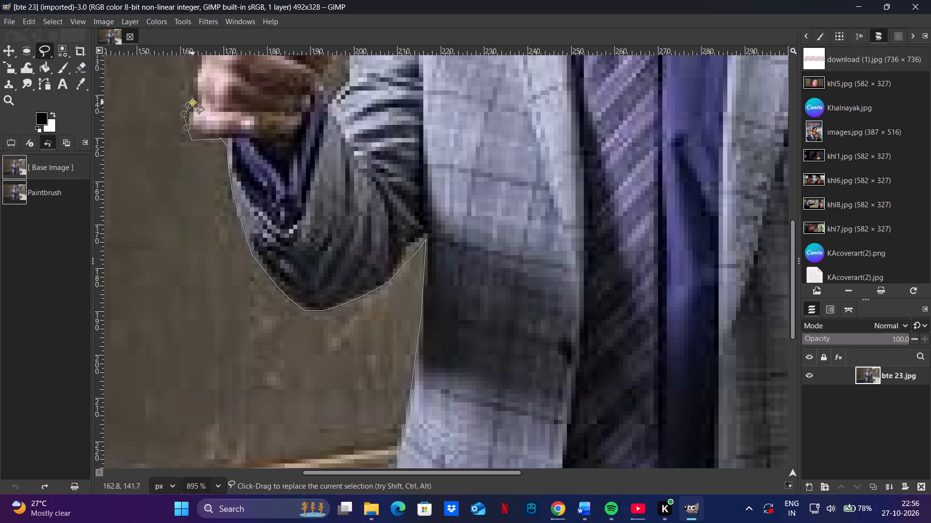
scroll(193, 102, up, 1)
click(193, 102)
click(195, 91)
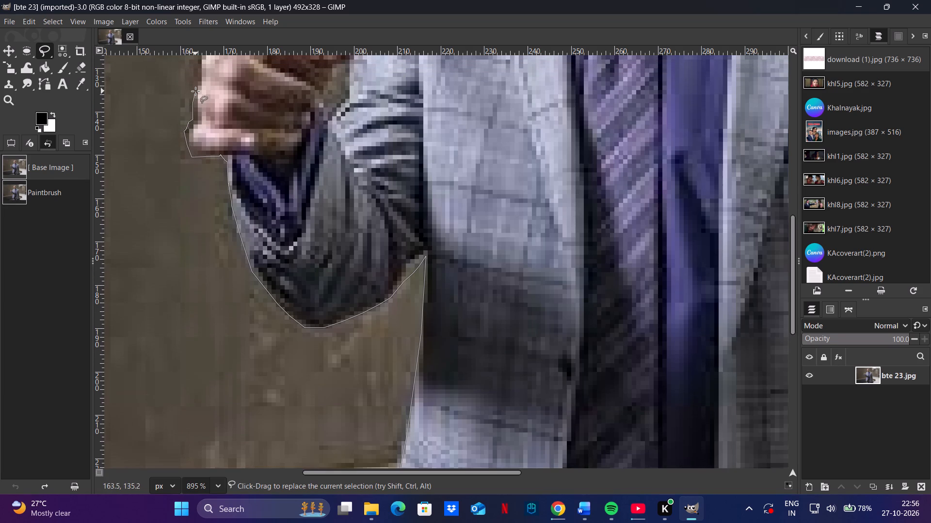
scroll(195, 91, up, 1)
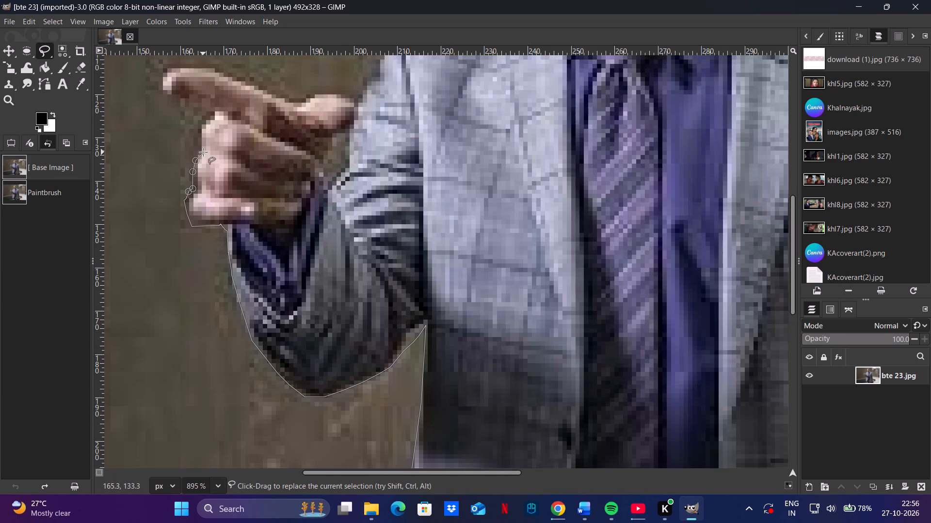
drag(197, 149, 199, 125)
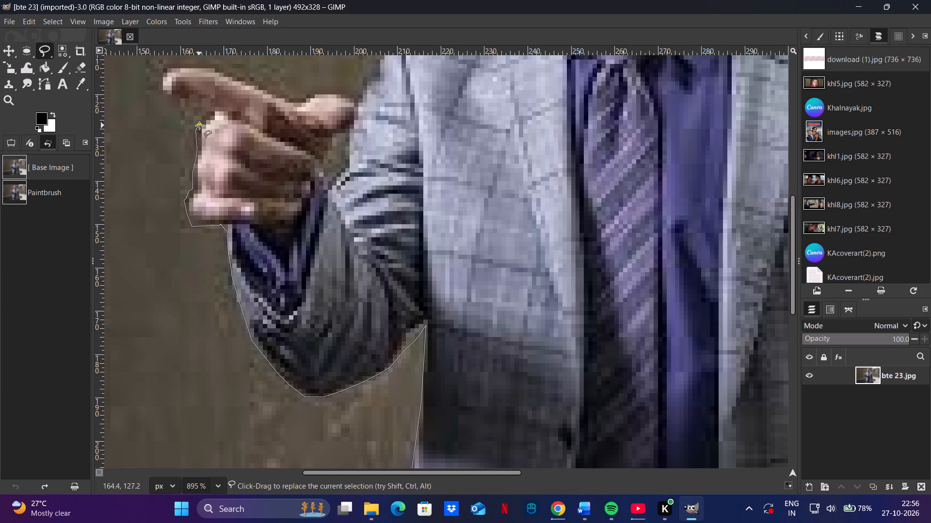
click(199, 125)
click(204, 115)
Trace the selection outline along the underside of the index finger, around its tip and back along its upper edge.
drag(187, 100, 167, 95)
click(167, 95)
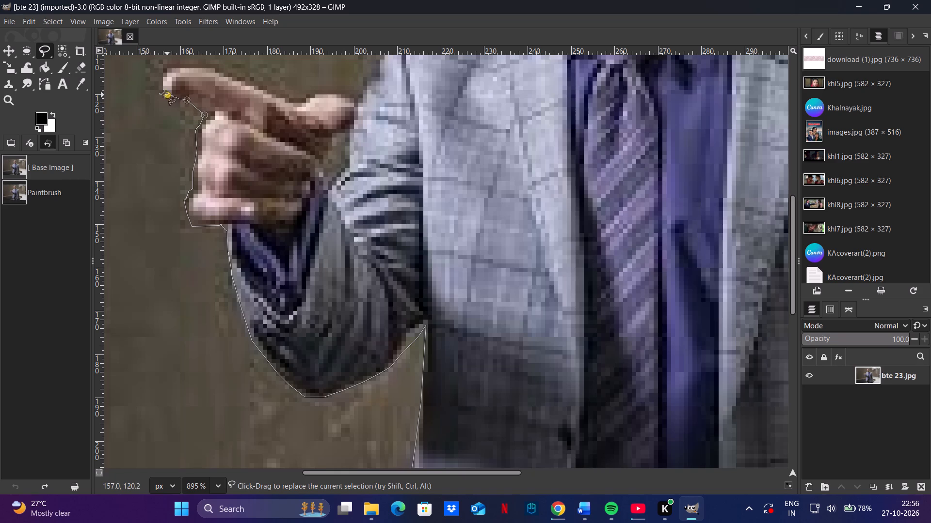
click(157, 88)
click(165, 68)
click(178, 66)
click(209, 67)
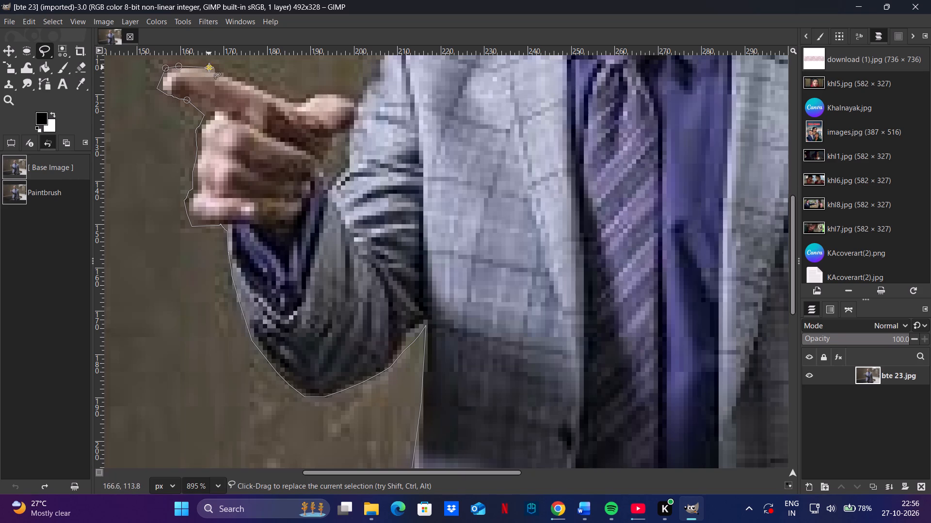
click(227, 74)
click(255, 84)
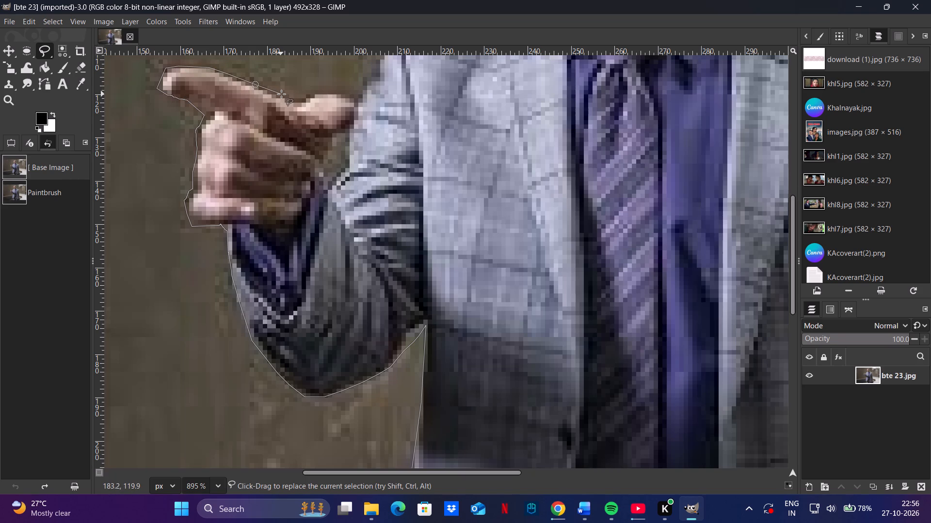
click(281, 94)
Continue the selection outline over the top of the thumb to where it meets the jacket sleeve.
drag(293, 100, 303, 99)
click(303, 99)
click(312, 94)
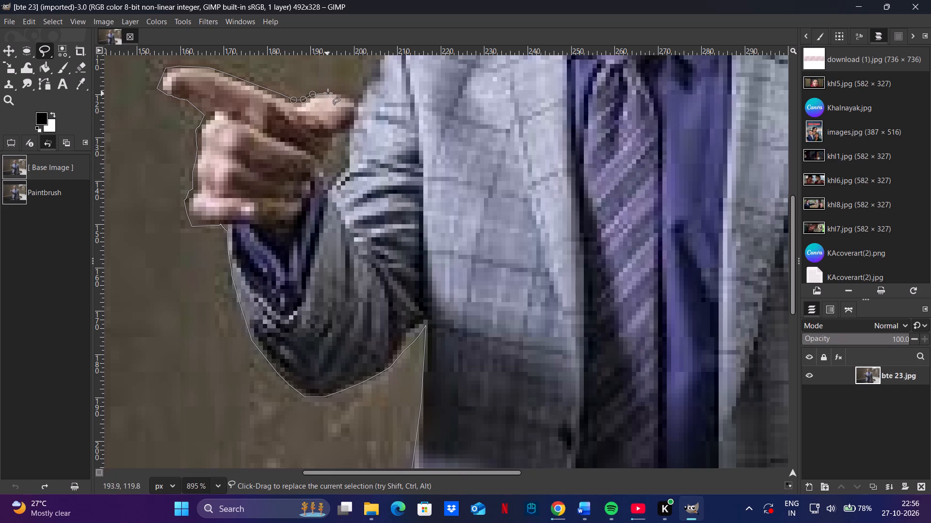
click(328, 93)
click(353, 95)
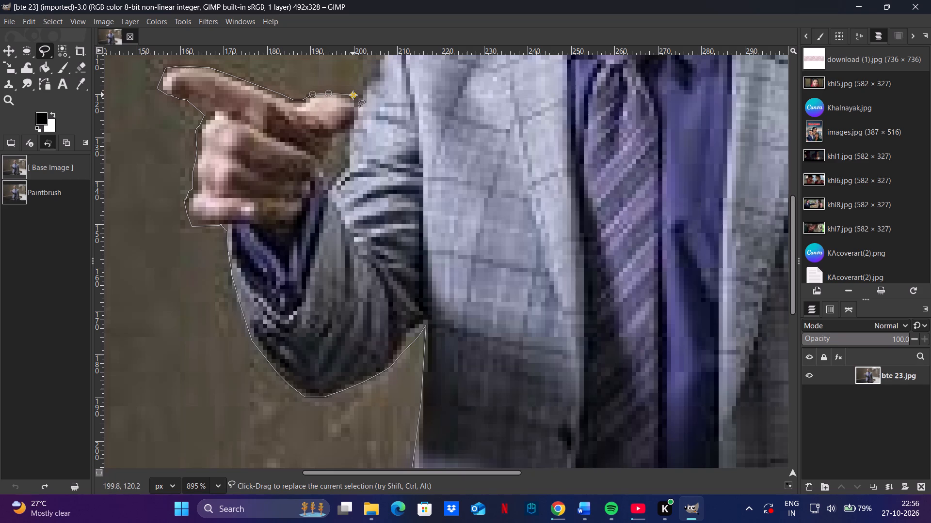
click(360, 100)
Extend the selection outline up the upper sleeve and along the top of the shoulder to the underside of the chin.
scroll(360, 100, up, 1)
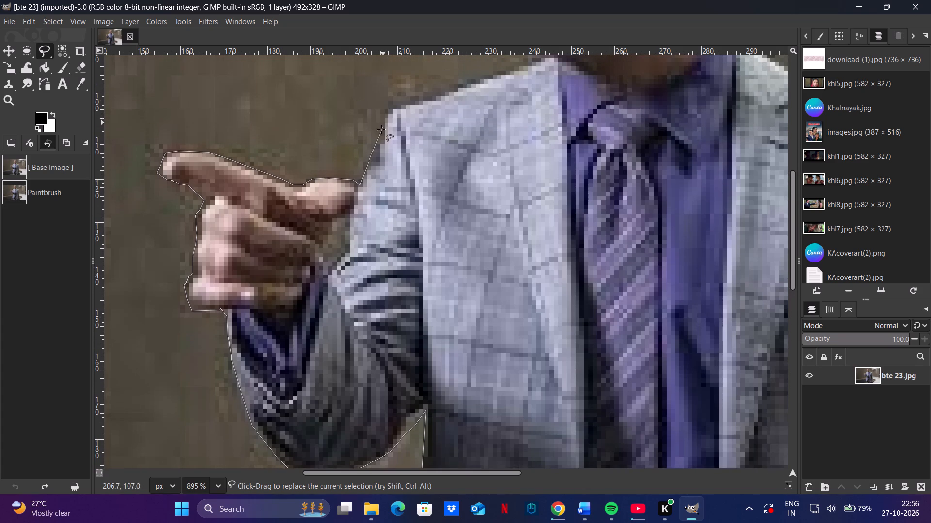
drag(377, 143, 377, 142)
drag(377, 142, 388, 109)
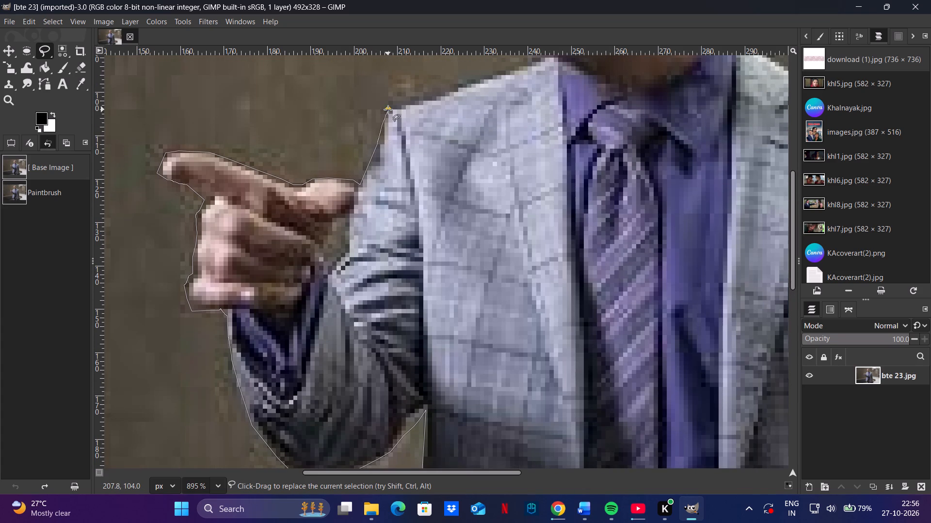
scroll(388, 109, up, 1)
ctrl+scroll(388, 109, down, 4)
scroll(388, 109, up, 1)
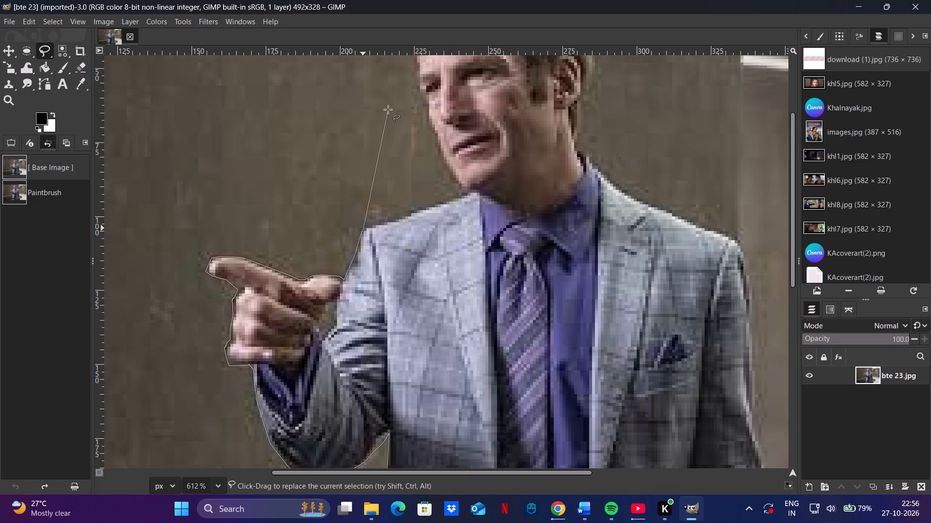
scroll(388, 109, up, 1)
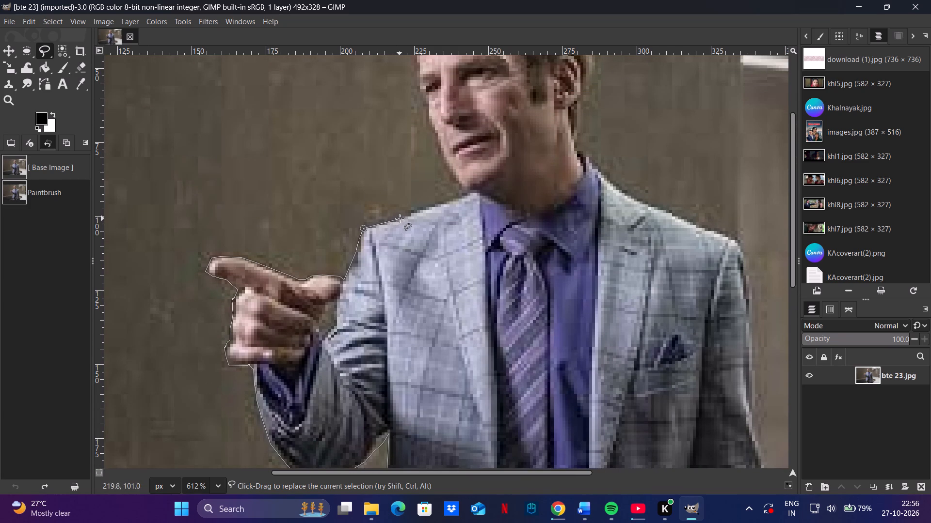
click(400, 218)
click(429, 207)
drag(447, 202, 465, 195)
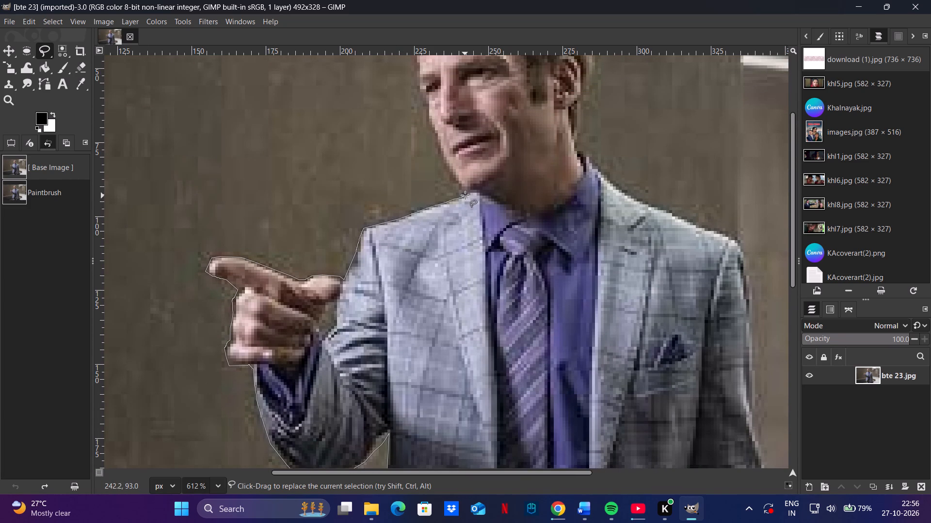
click(465, 195)
Trace the selection outline up the edge of the chin and past the mouth to the cheek.
click(460, 185)
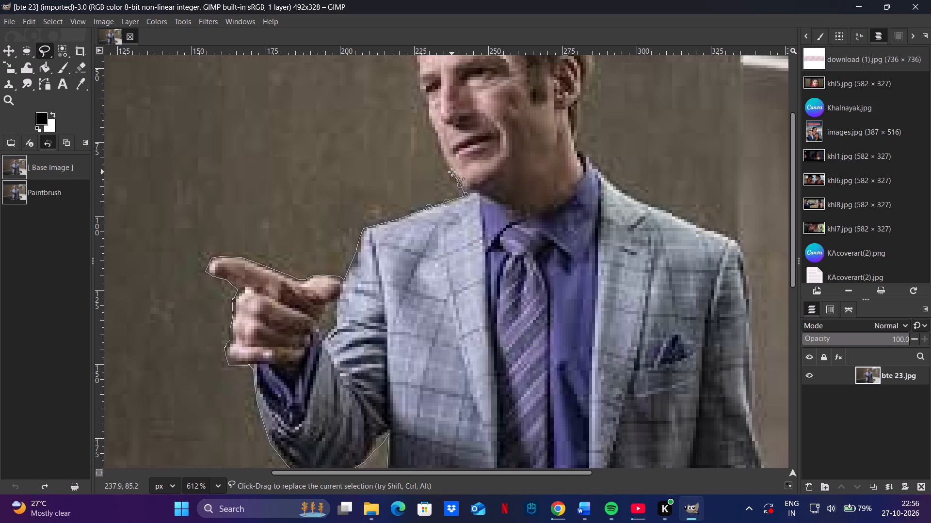
click(448, 168)
click(441, 155)
drag(439, 141, 433, 129)
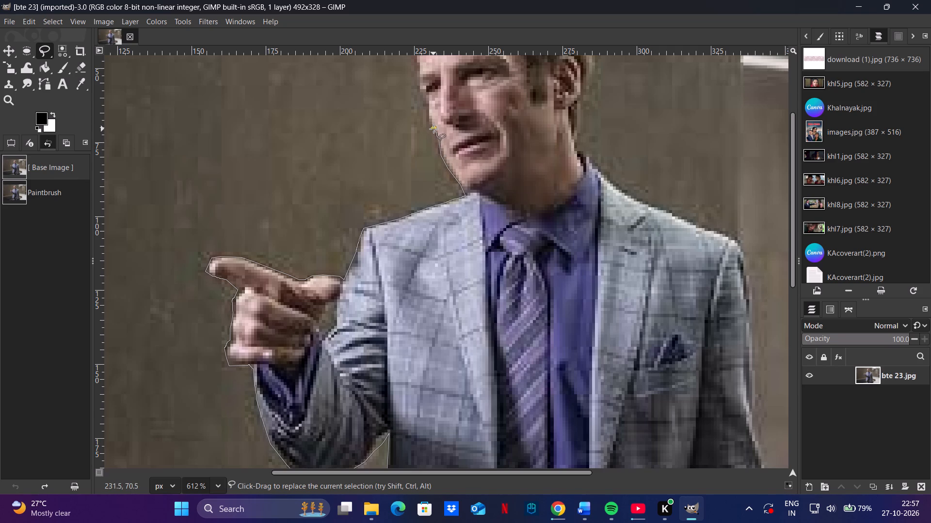
click(433, 129)
scroll(433, 129, up, 4)
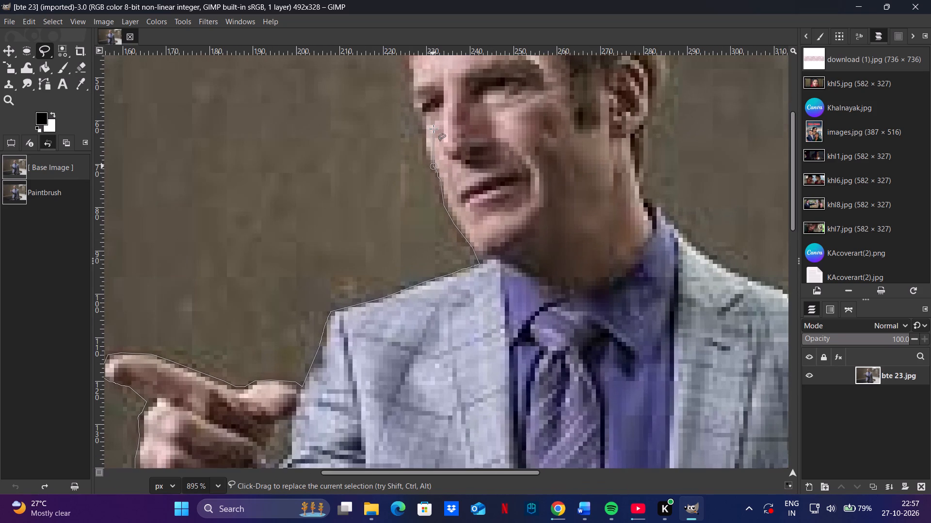
drag(423, 156, 422, 136)
click(422, 136)
Remove the last outline point beside the cheek and retrace the cheek edge up to just below the eye.
key(ctrl+z)
key(ctrl+z)
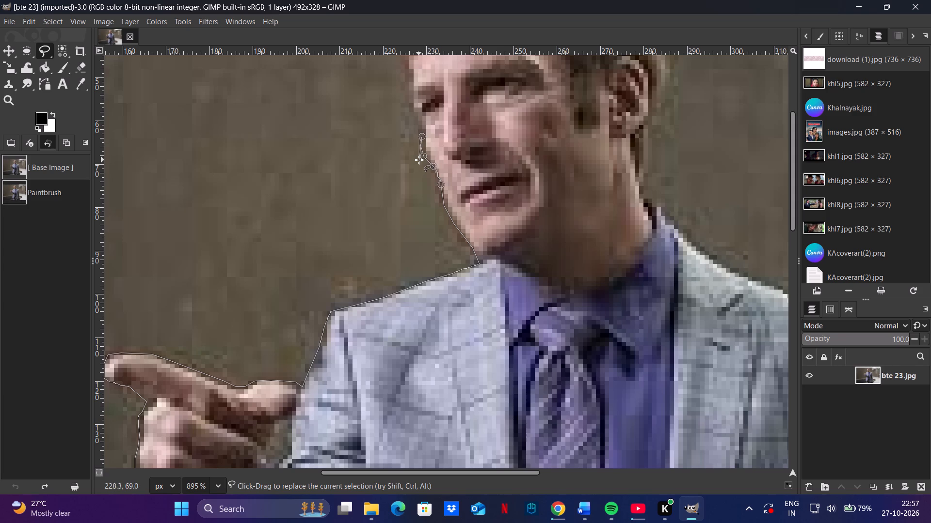
key(BackSpace)
drag(422, 135, 423, 117)
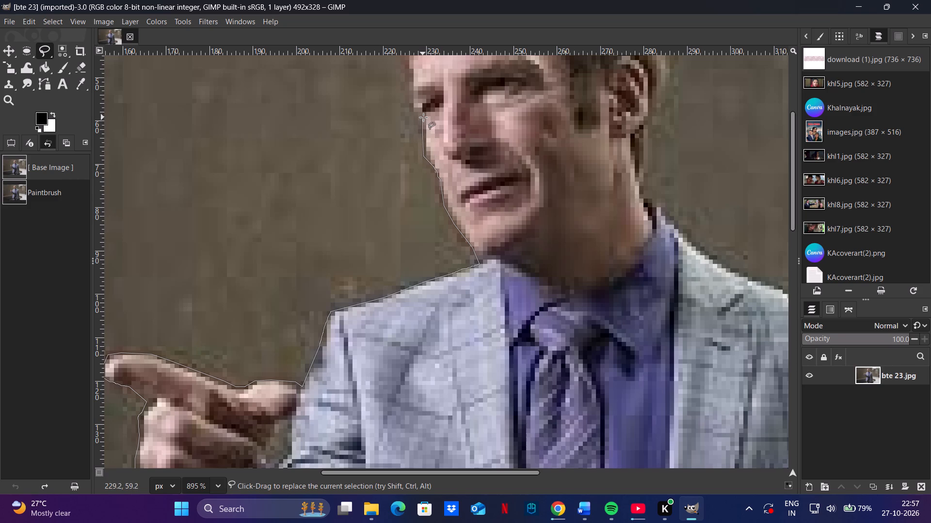
click(423, 117)
Continue the selection outline up the edge of the face past the eye and brow to the hairline.
scroll(423, 117, up, 1)
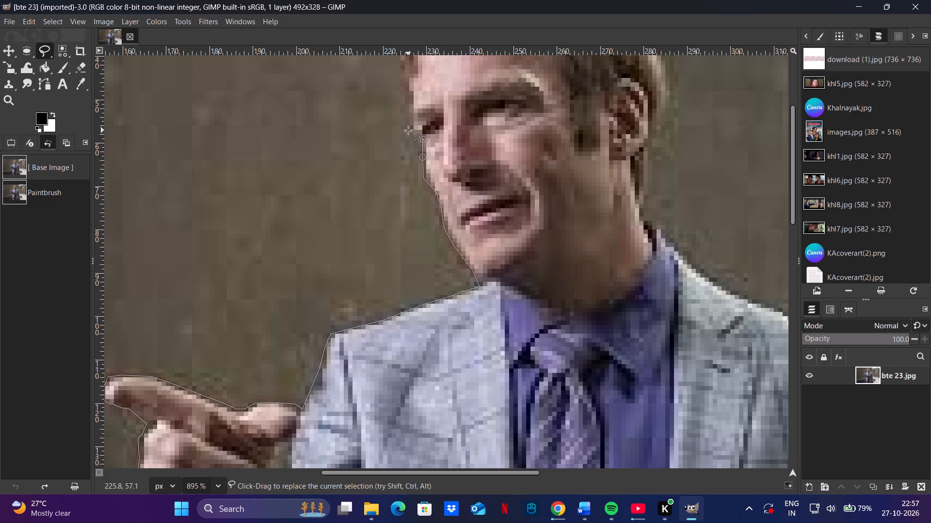
drag(413, 132, 413, 111)
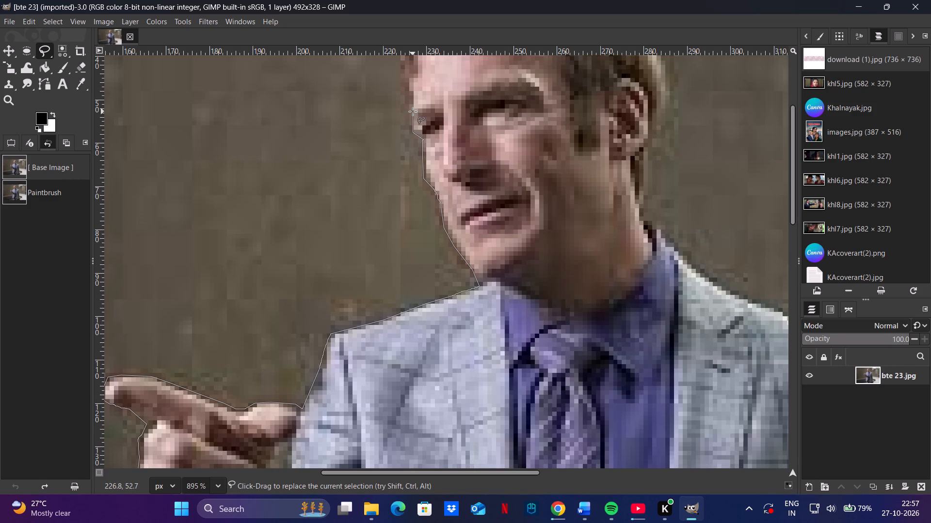
drag(413, 111, 413, 103)
click(413, 103)
scroll(413, 103, up, 1)
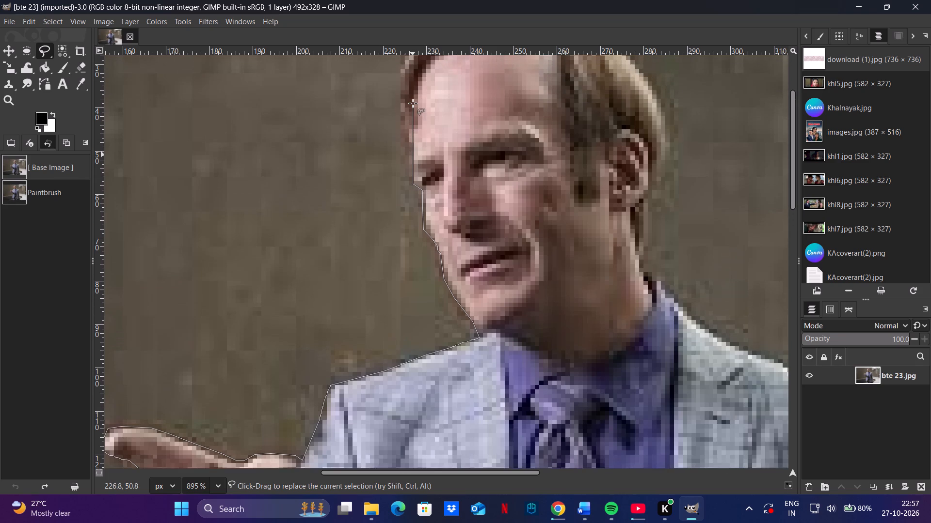
click(408, 135)
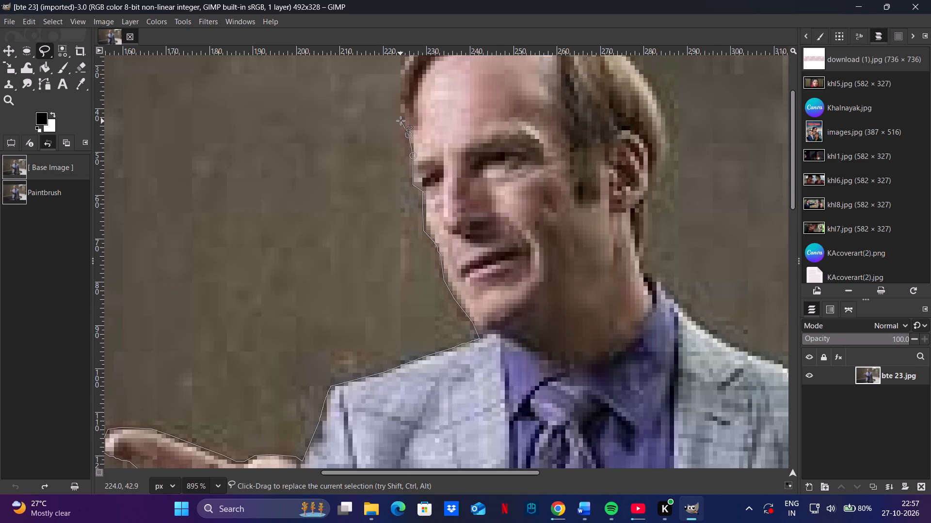
Continue the selection outline from the hairline up the front of the hair and across the top of the head.
click(401, 121)
click(401, 104)
scroll(401, 104, up, 1)
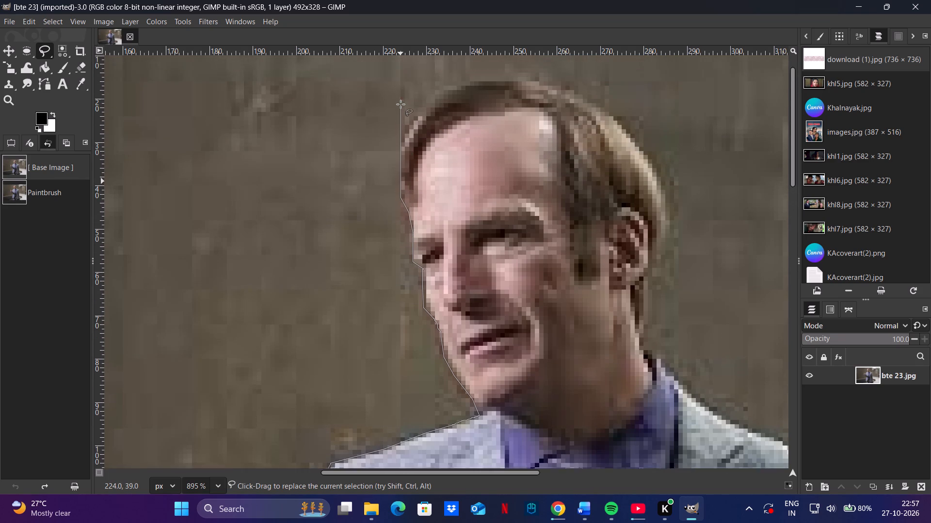
scroll(401, 104, up, 1)
click(399, 180)
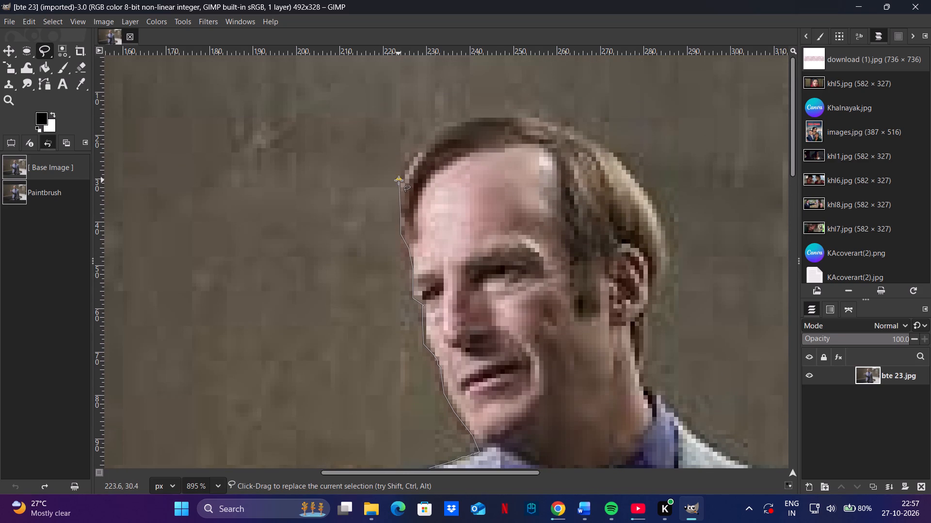
drag(404, 179, 416, 157)
click(425, 147)
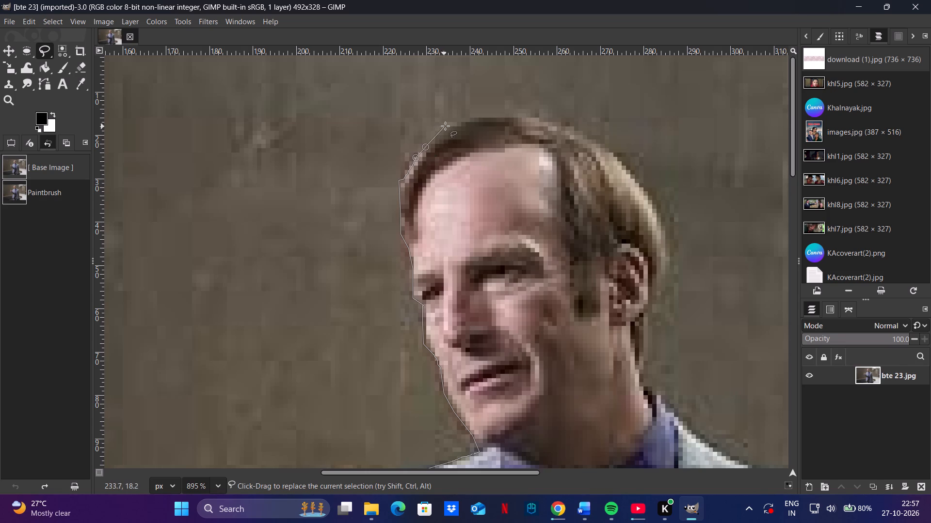
click(450, 124)
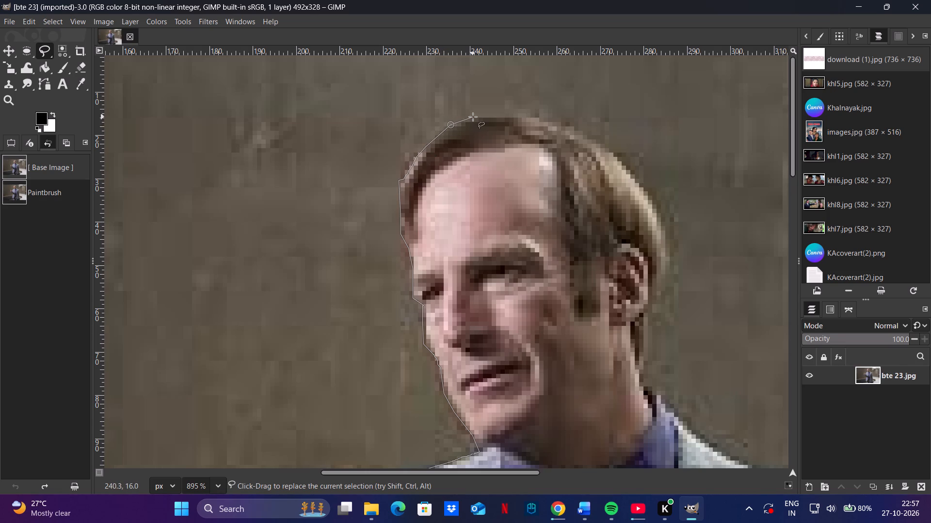
click(473, 117)
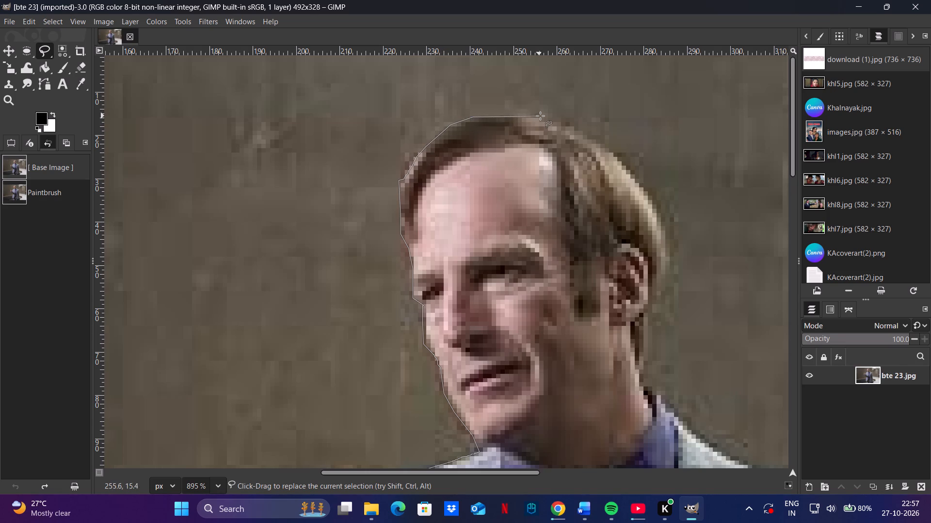
click(540, 116)
click(569, 121)
Trace the selection outline down the curved back of the hair to the level of the ear.
click(588, 138)
click(602, 143)
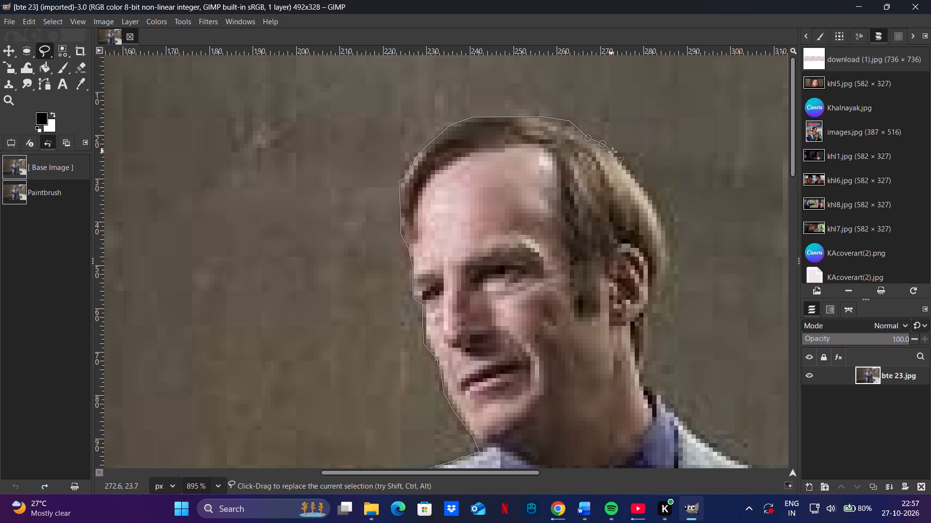
click(615, 154)
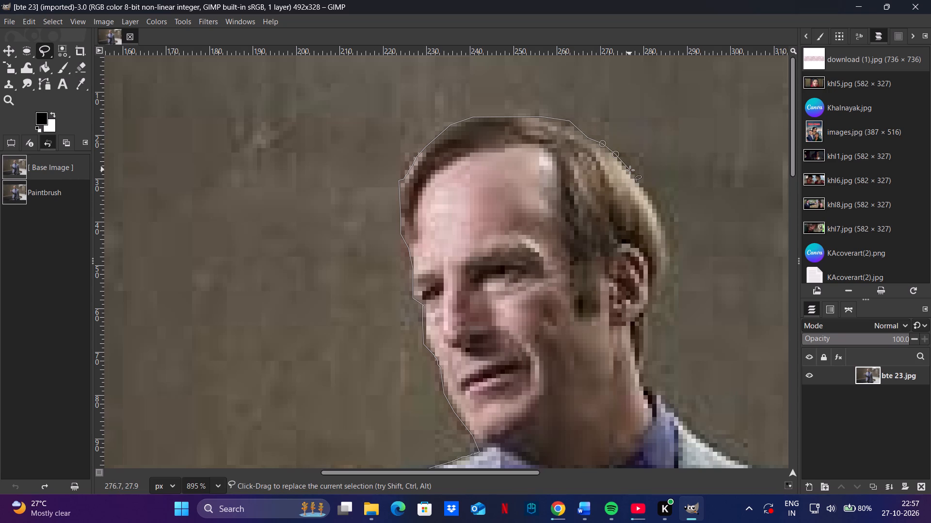
click(630, 170)
click(651, 199)
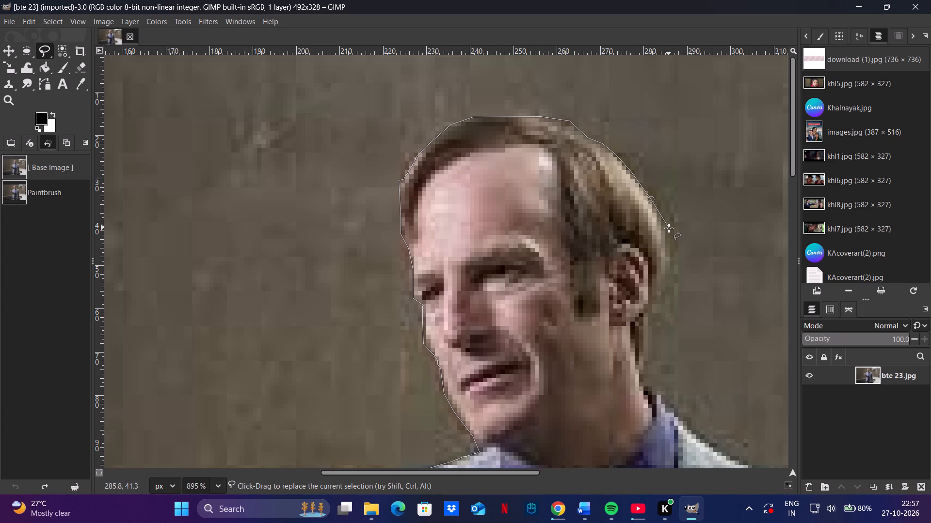
drag(663, 222, 663, 230)
drag(663, 230, 664, 265)
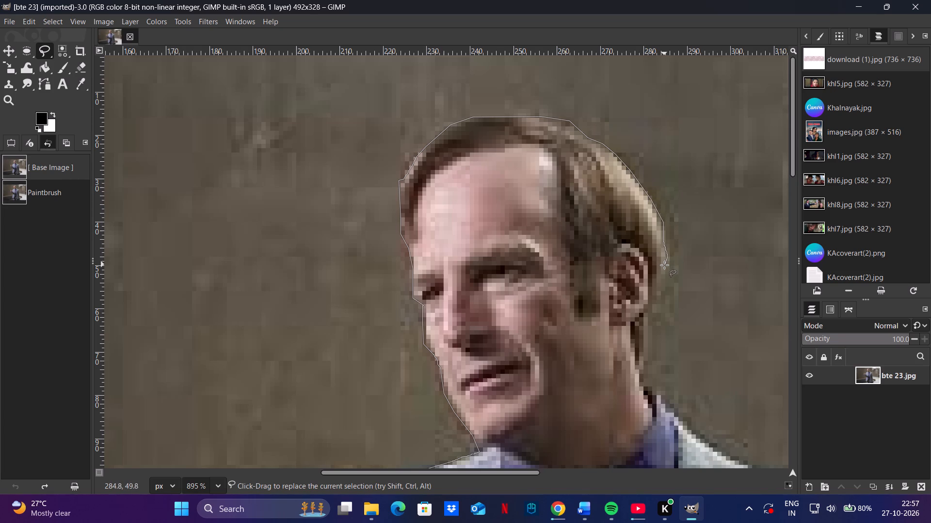
drag(664, 265, 664, 266)
Extend the selection outline behind the ear and down the back of the neck to just above the shirt collar.
drag(658, 303, 646, 321)
click(646, 321)
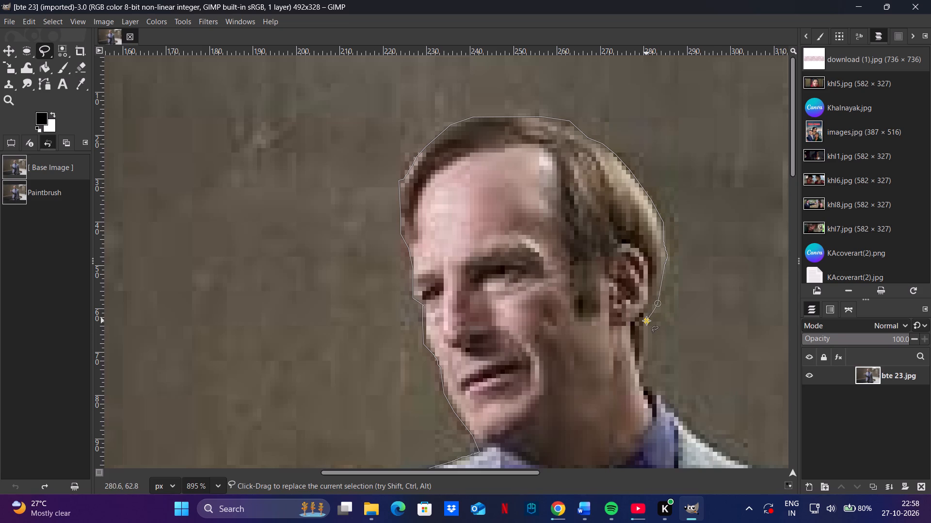
click(647, 354)
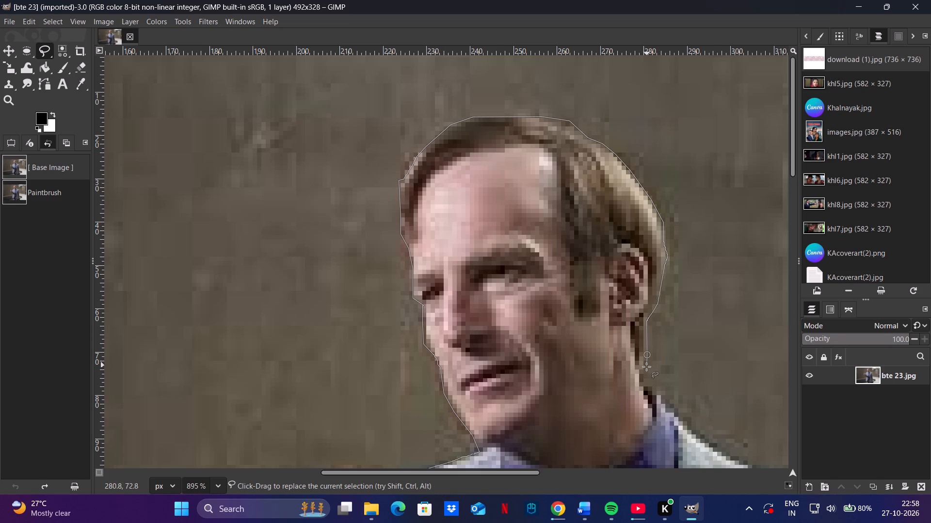
click(644, 375)
click(641, 382)
Continue the selection outline past the shirt collar and along the top of the second shoulder to its outer corner.
scroll(641, 382, down, 1)
ctrl+scroll(641, 382, down, 4)
scroll(641, 382, left, 1)
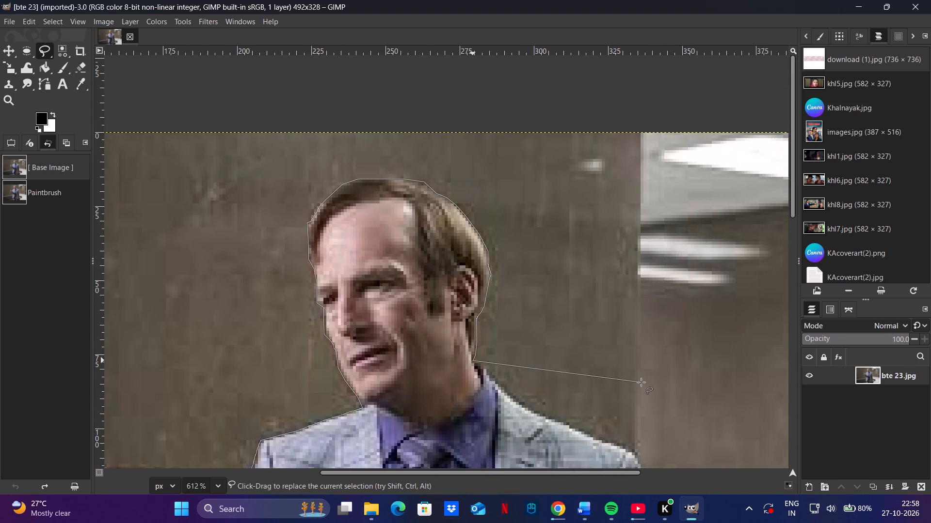
scroll(641, 382, left, 1)
ctrl+scroll(641, 382, down, 5)
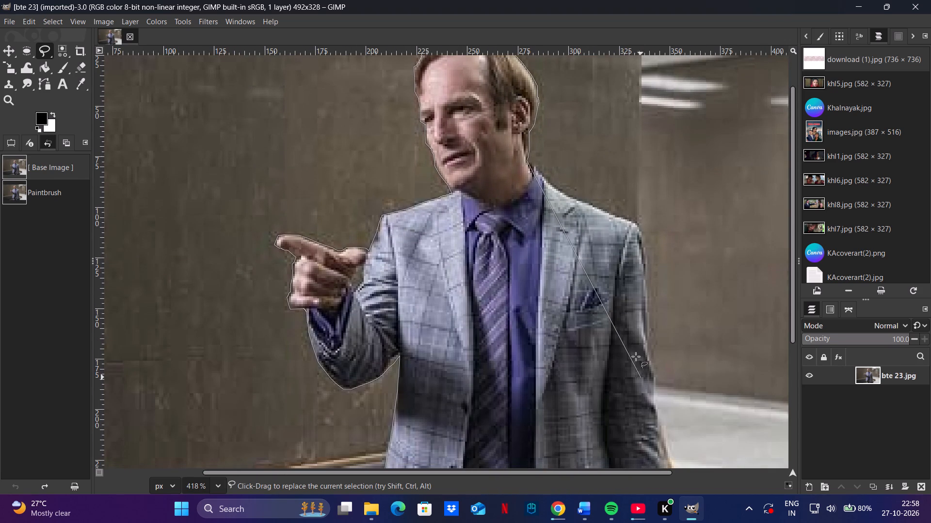
click(535, 167)
click(543, 175)
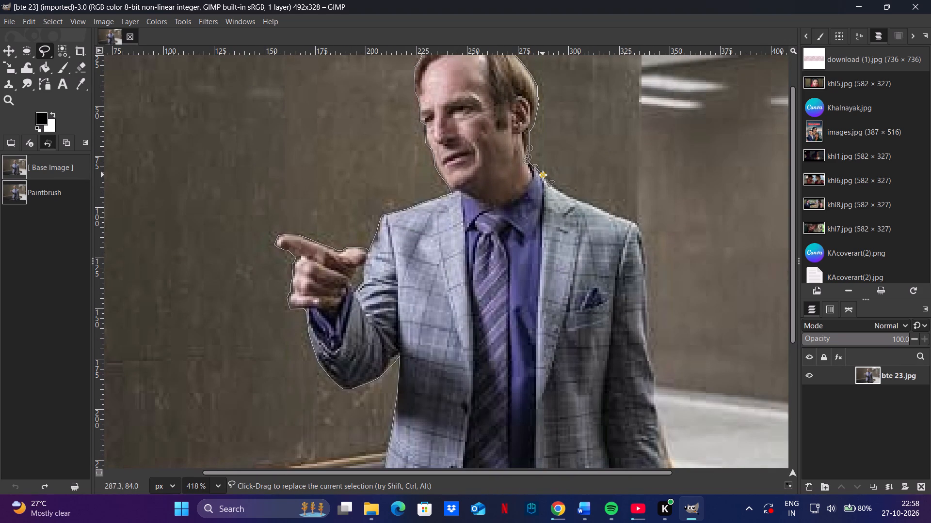
click(554, 186)
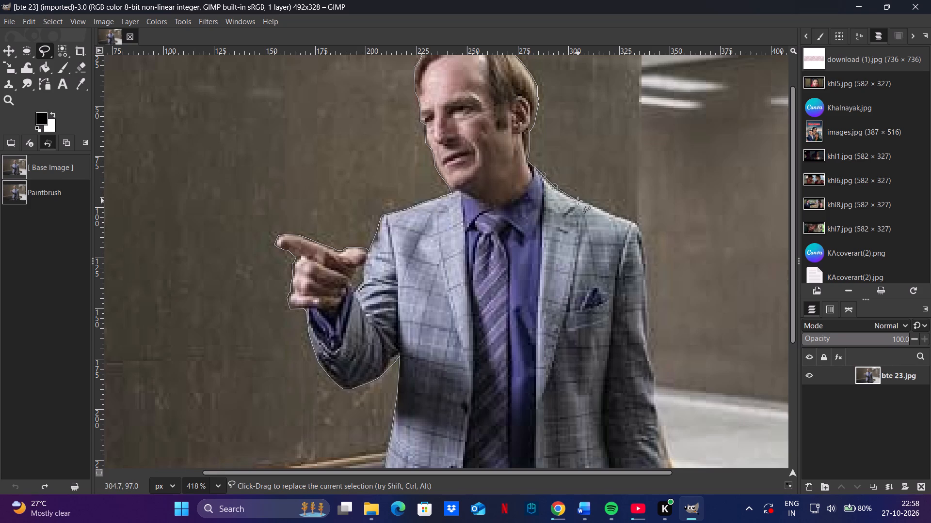
click(578, 200)
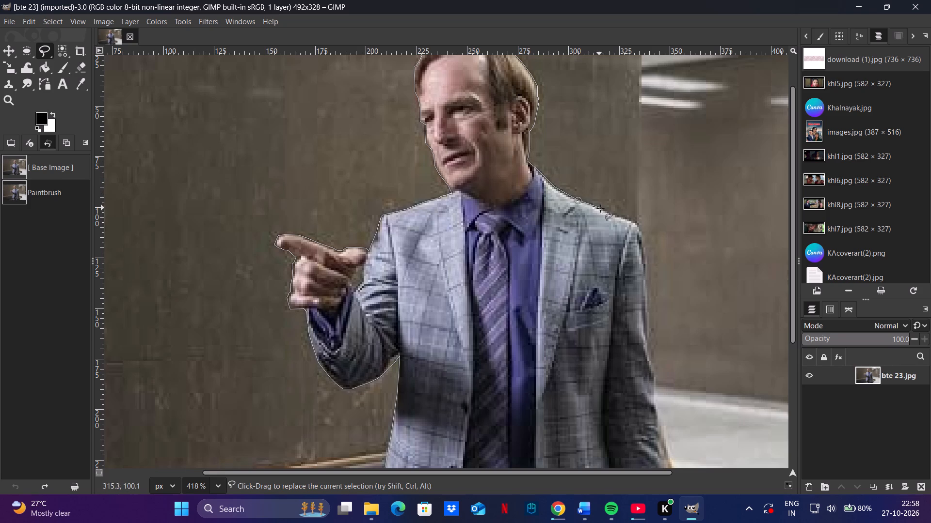
click(603, 210)
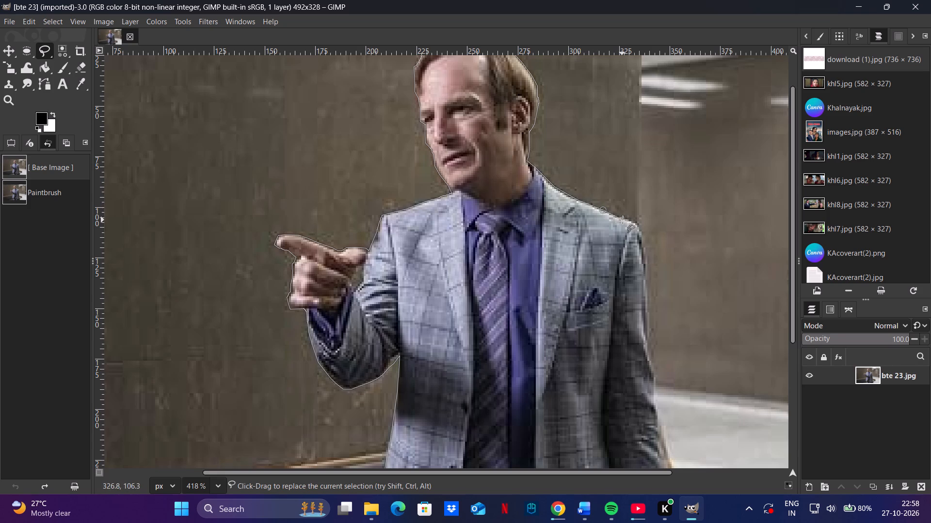
click(627, 218)
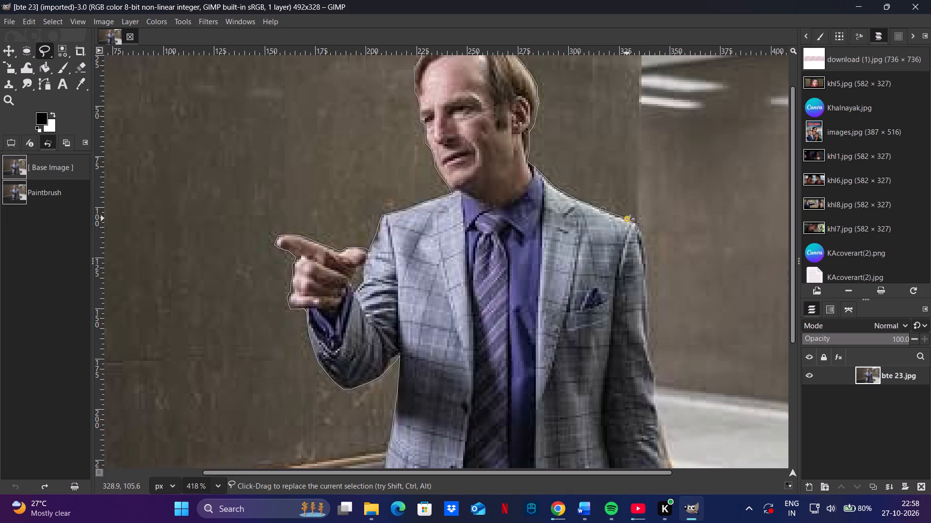
click(637, 223)
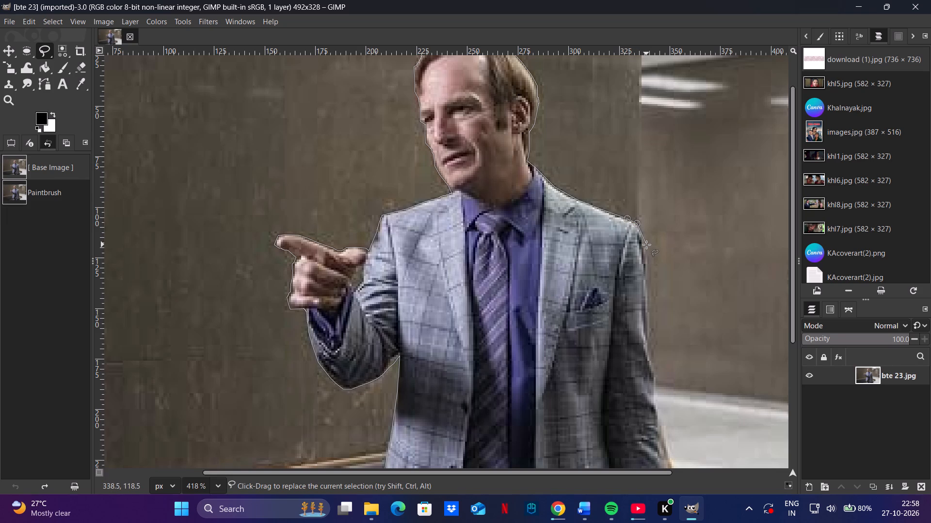
Trace the selection outline down the outer edge of the lowered arm's sleeve to the jacket cuff.
click(646, 245)
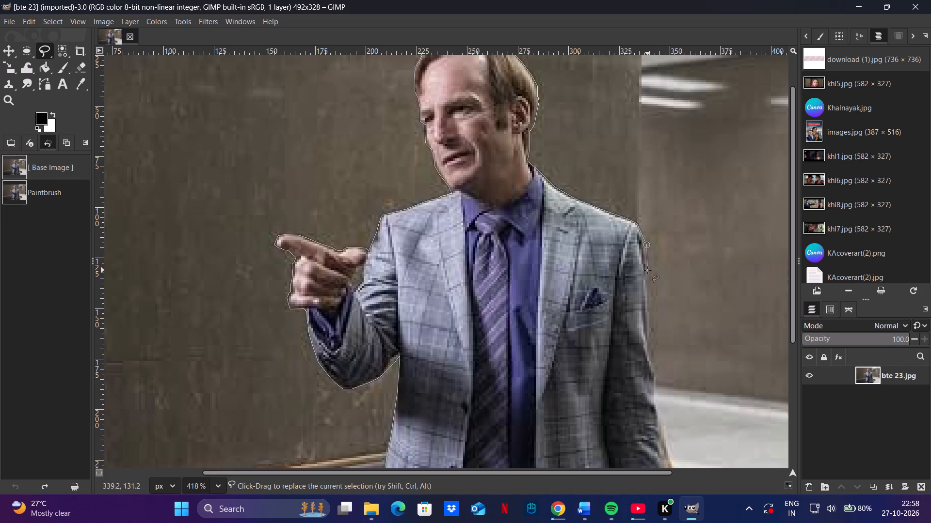
click(647, 273)
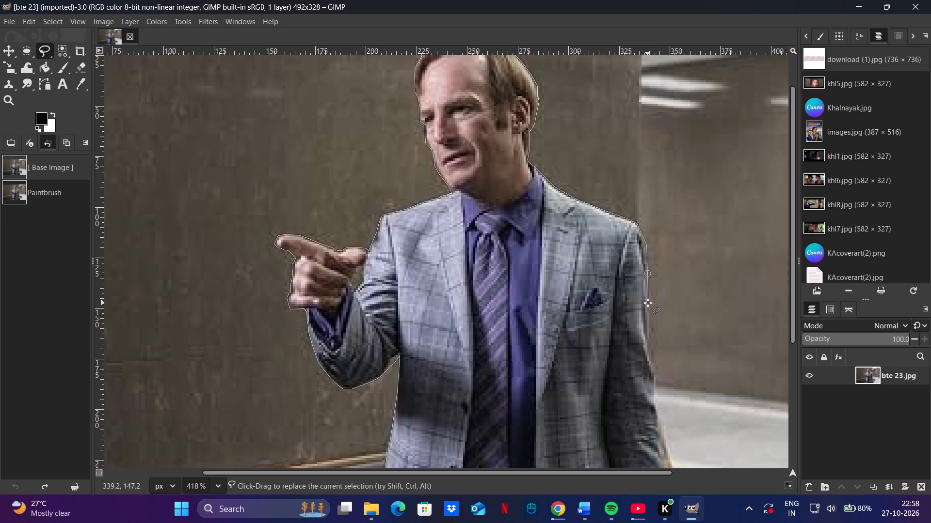
click(648, 303)
drag(651, 340, 657, 372)
click(654, 392)
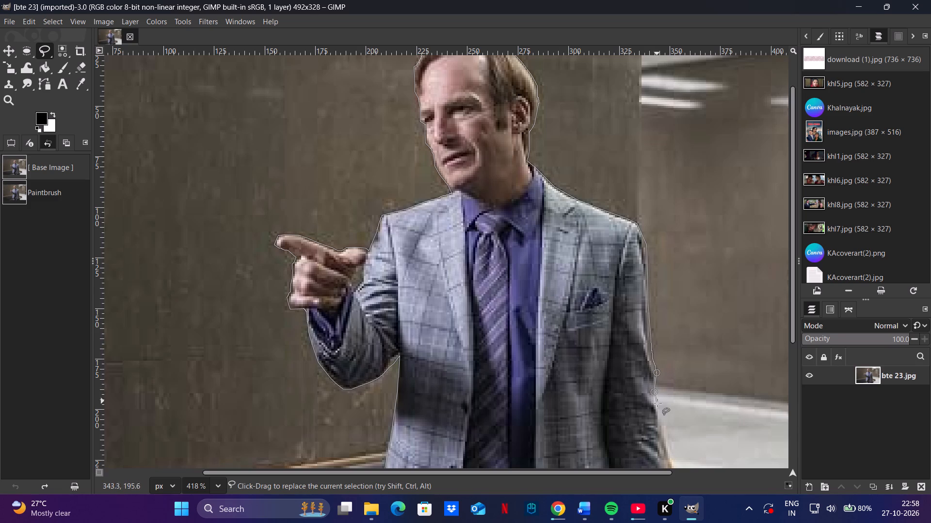
click(658, 419)
scroll(658, 419, down, 1)
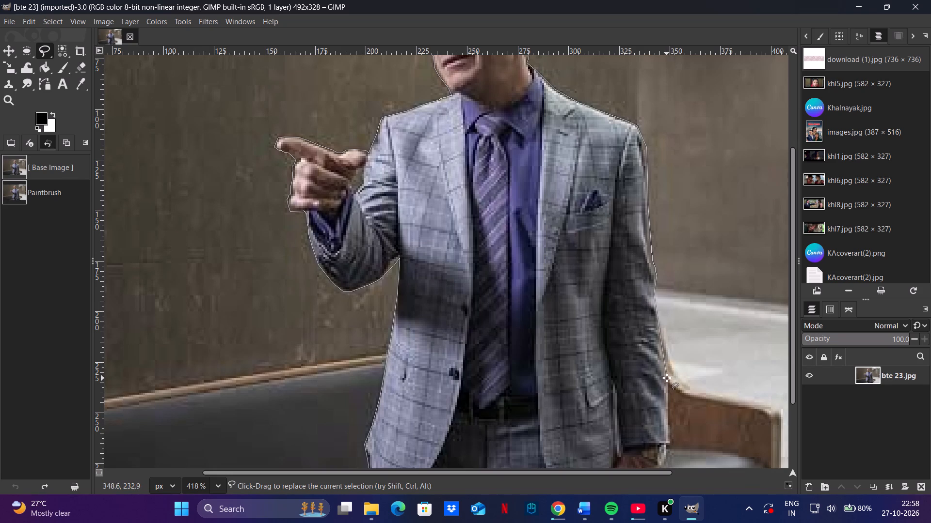
click(667, 378)
click(671, 444)
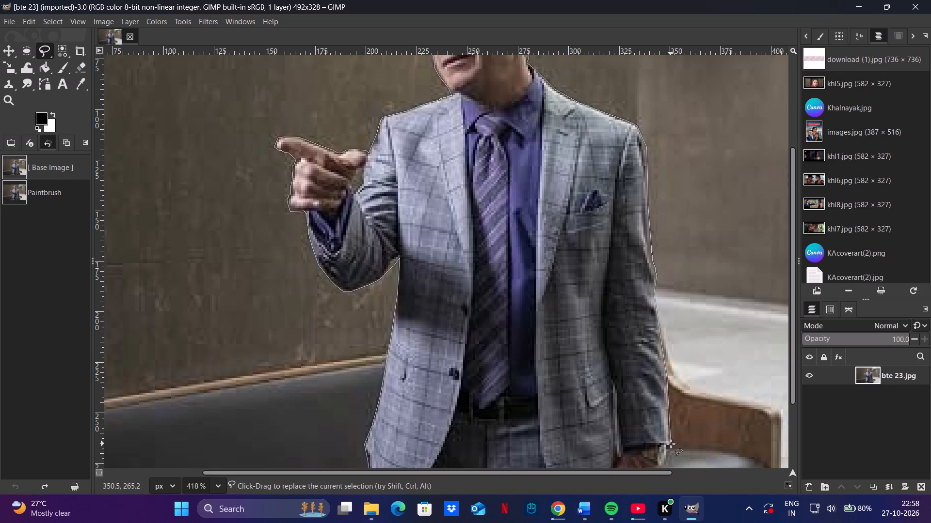
Continue the selection outline from the jacket cuff past the wristwatch and hand and over the top corner of the briefcase.
scroll(671, 444, down, 1)
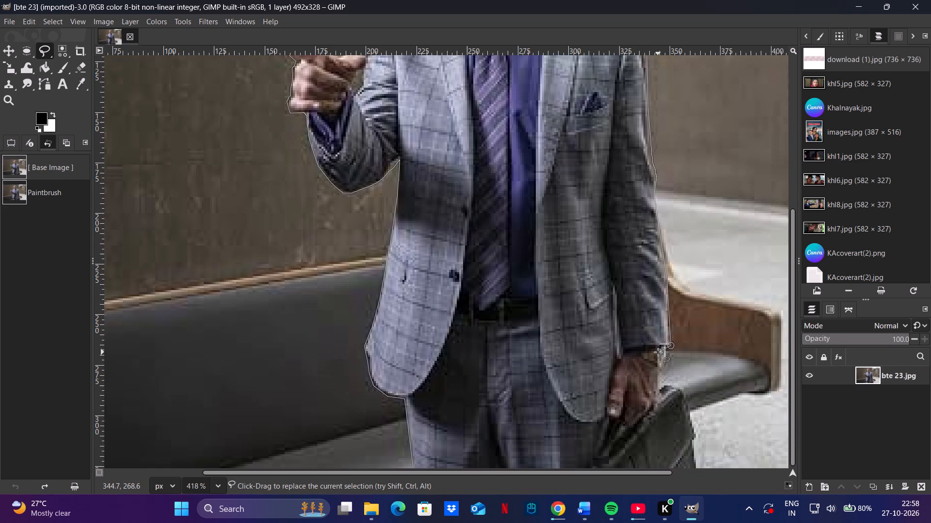
drag(661, 349, 657, 359)
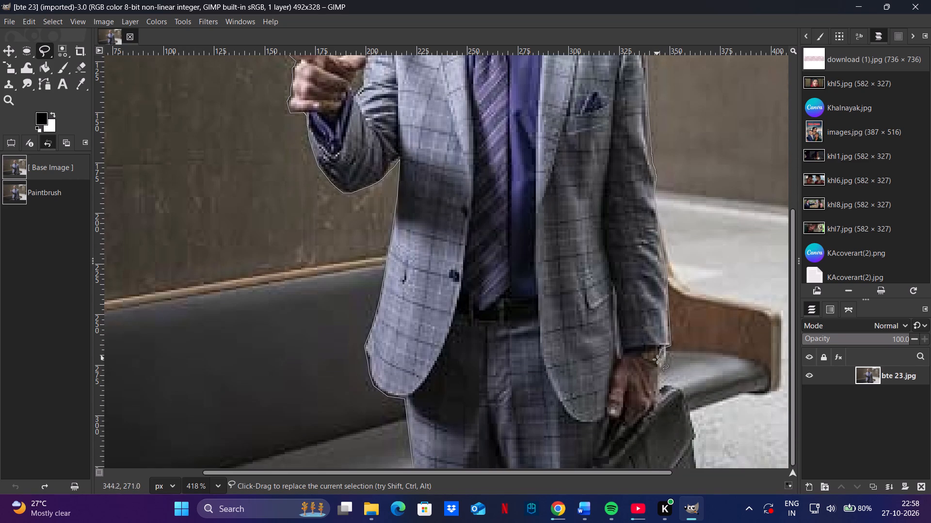
drag(657, 359, 657, 360)
click(657, 360)
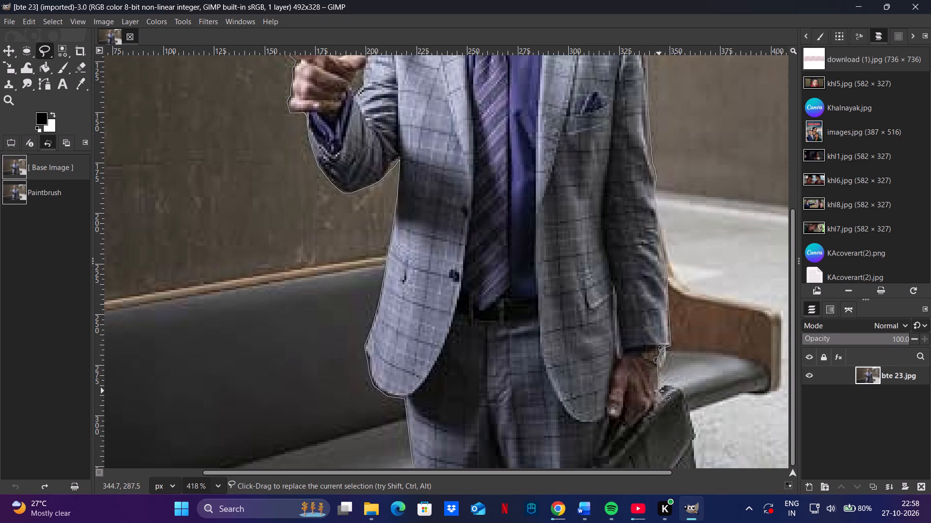
click(659, 391)
drag(668, 386, 671, 386)
drag(671, 386, 681, 388)
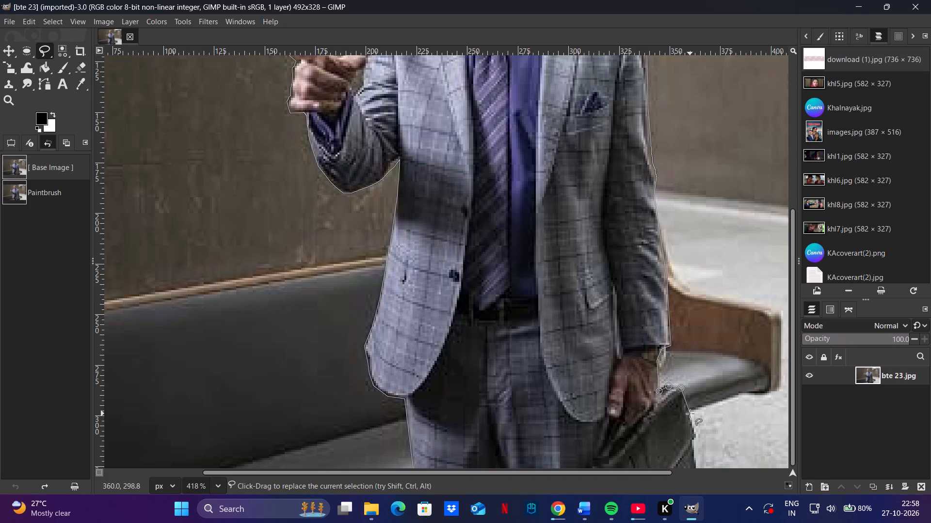
click(690, 414)
Trace down the briefcase's outer side to the photo's bottom edge and close the selection along that edge at the trouser leg.
scroll(690, 414, down, 1)
ctrl+scroll(690, 414, down, 3)
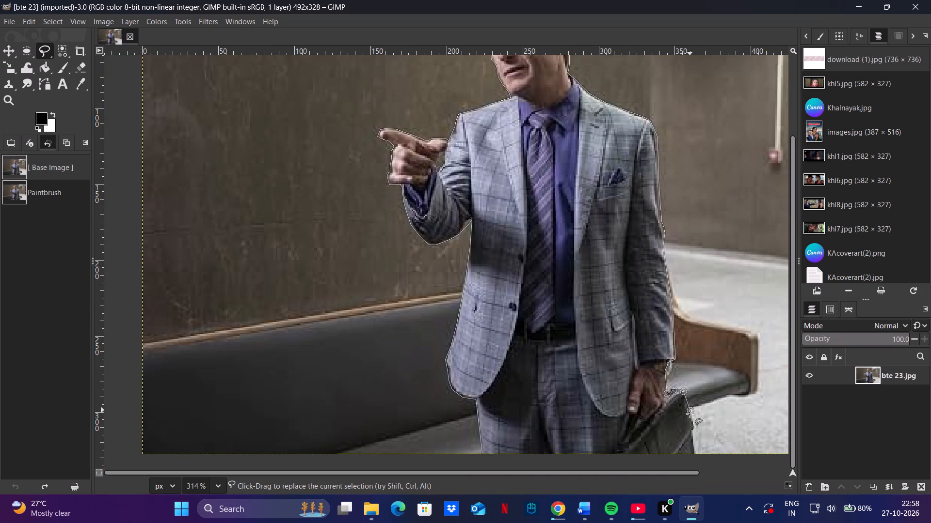
scroll(690, 414, down, 1)
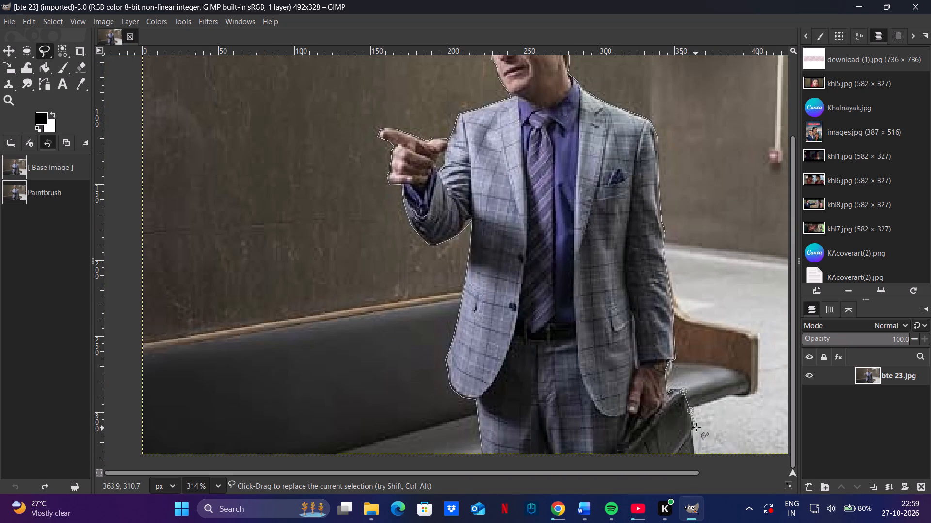
click(694, 430)
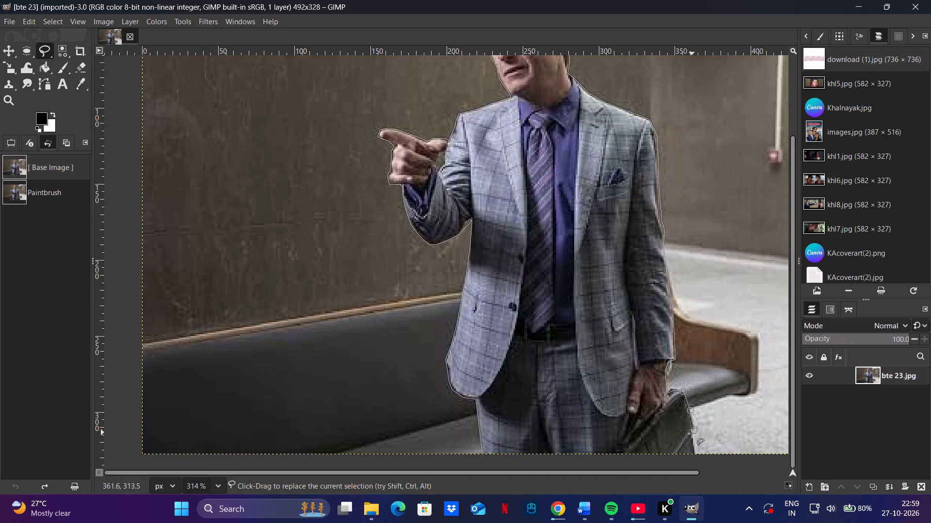
click(692, 433)
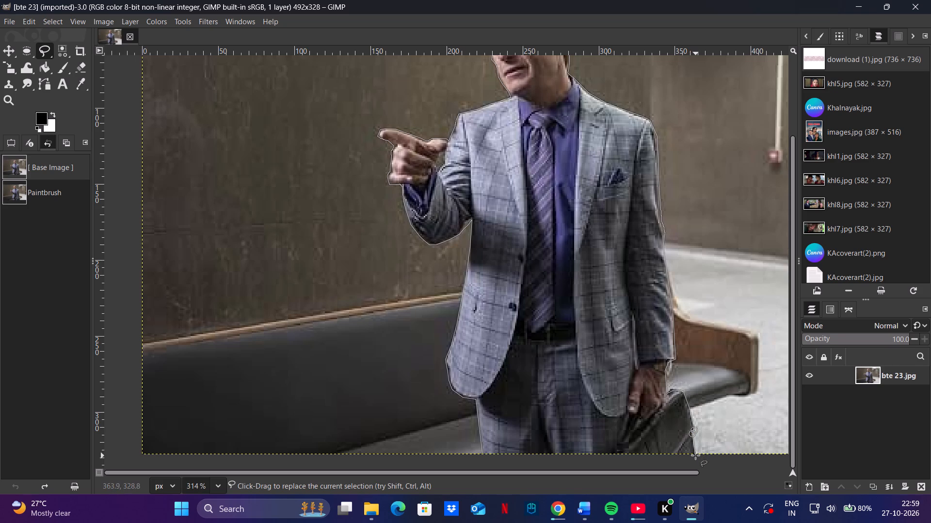
click(695, 455)
scroll(592, 456, left, 3)
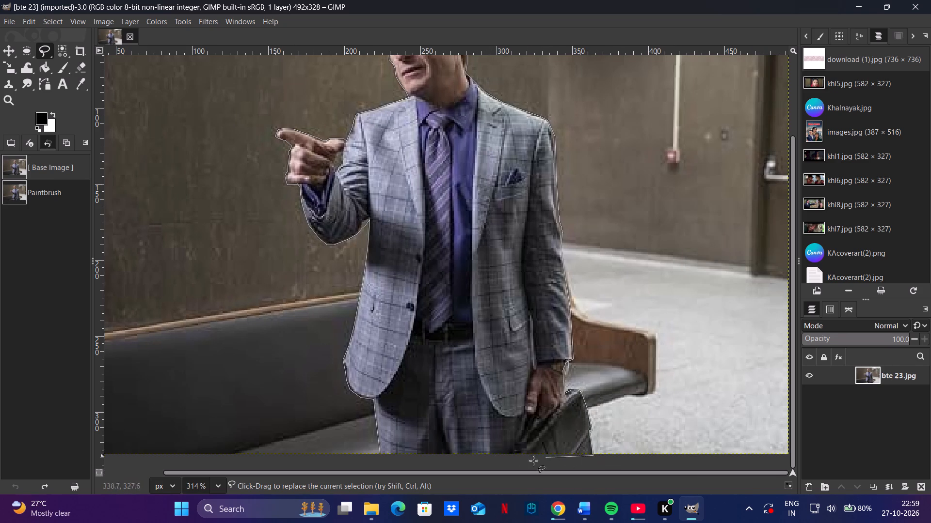
click(382, 454)
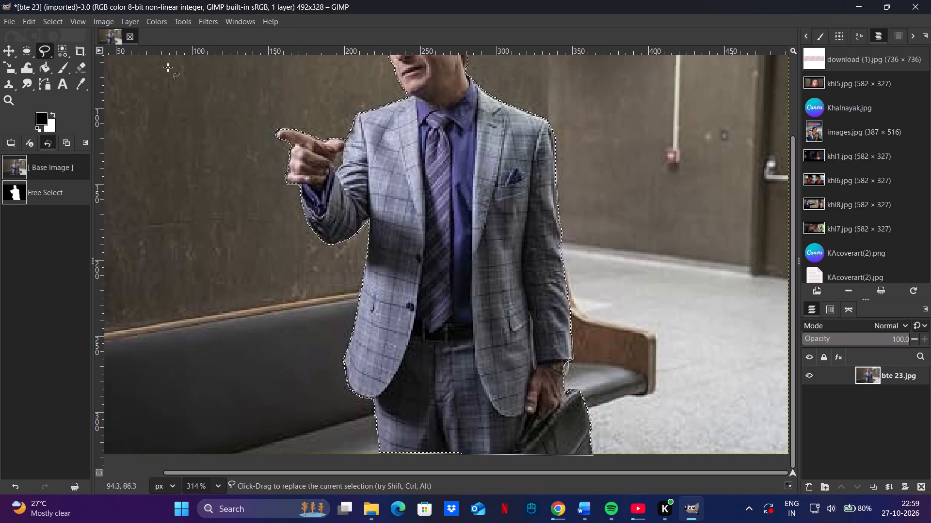
Add an alpha channel to the bte 23.jpg layer.
right_click(879, 376)
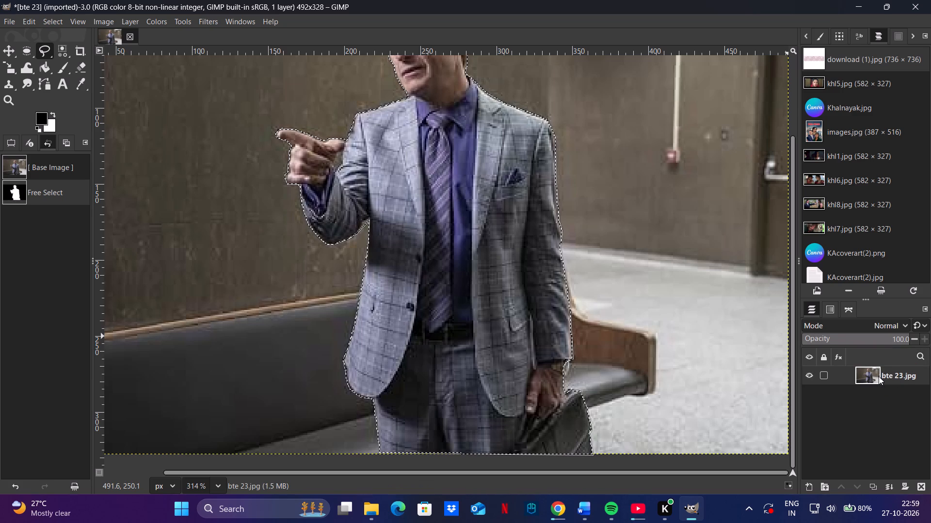
click(831, 308)
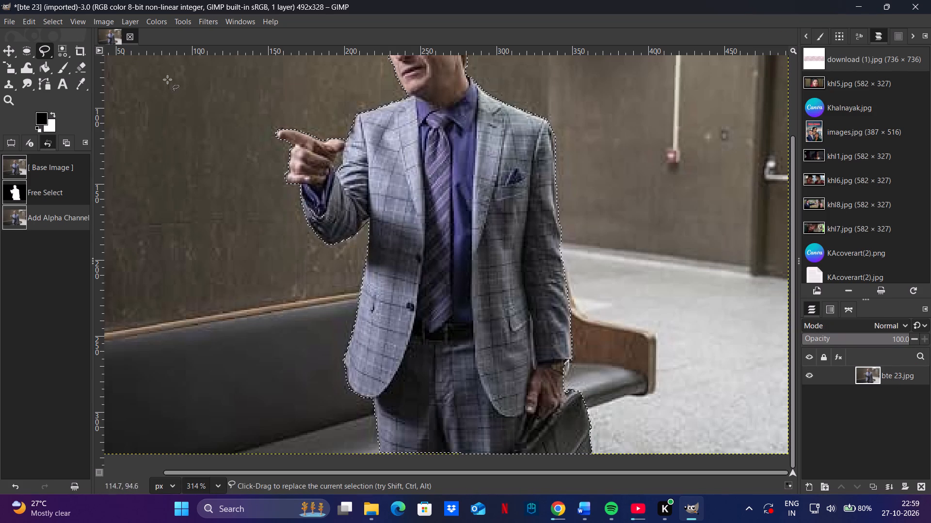
Invert the selection and clear the background around the man to transparency.
click(27, 21)
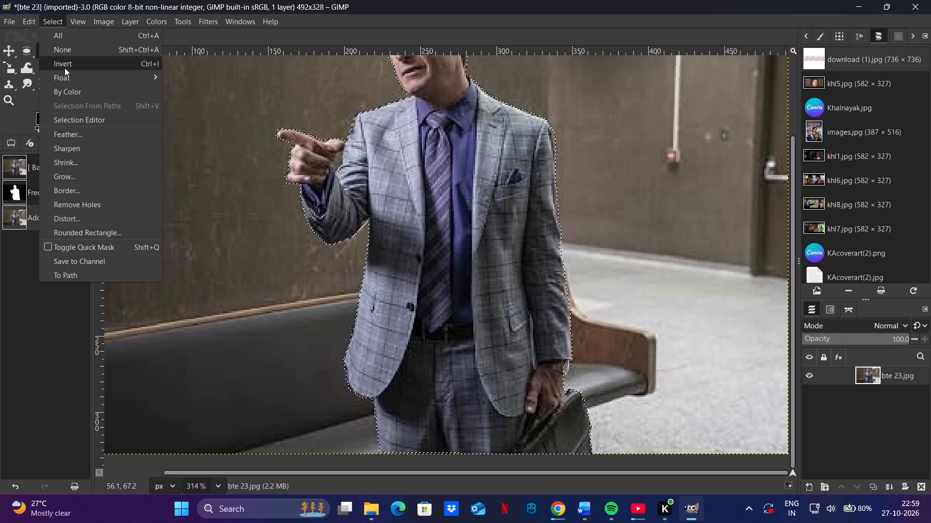
click(78, 64)
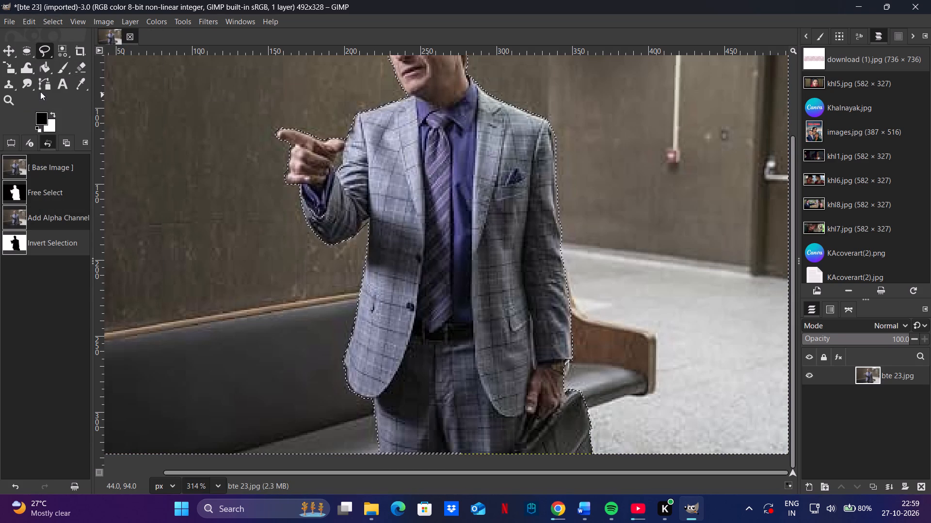
click(24, 23)
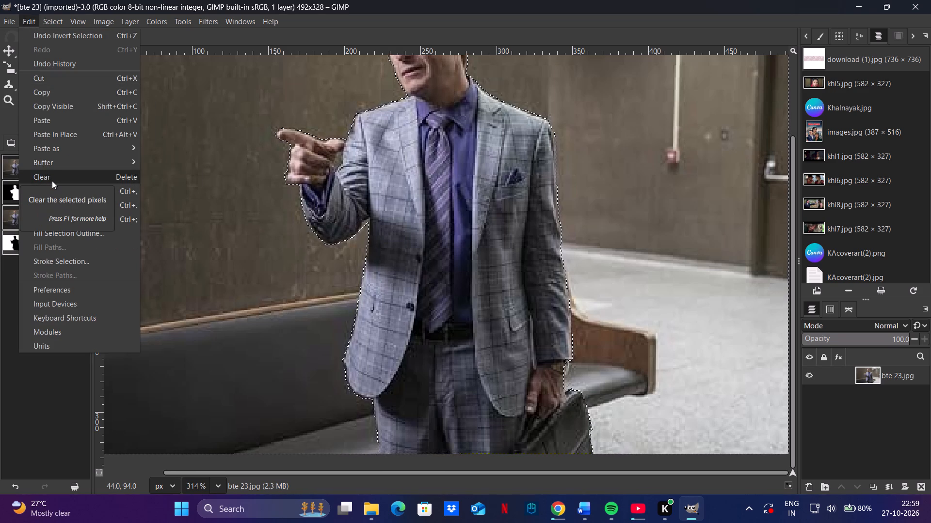
click(52, 181)
Deselect everything in the image.
ctrl+scroll(168, 228, down, 3)
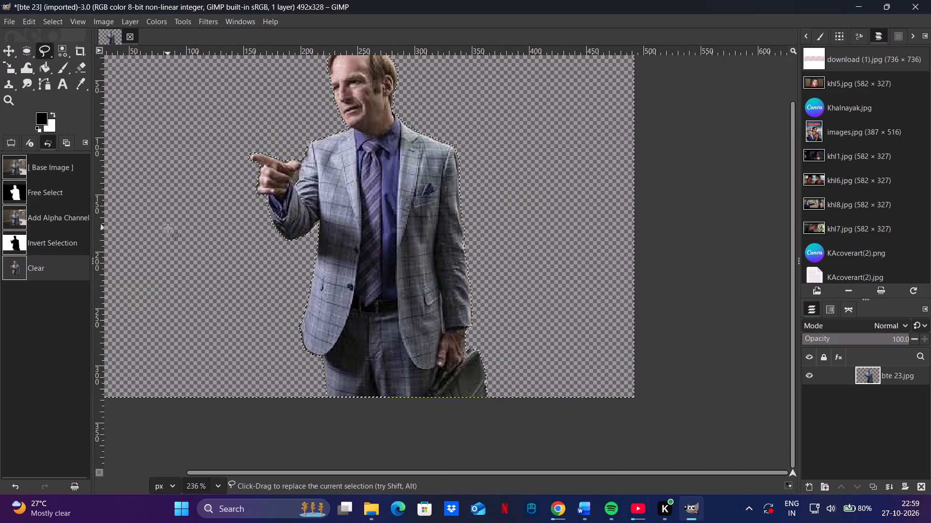
scroll(168, 228, up, 1)
scroll(168, 228, right, 1)
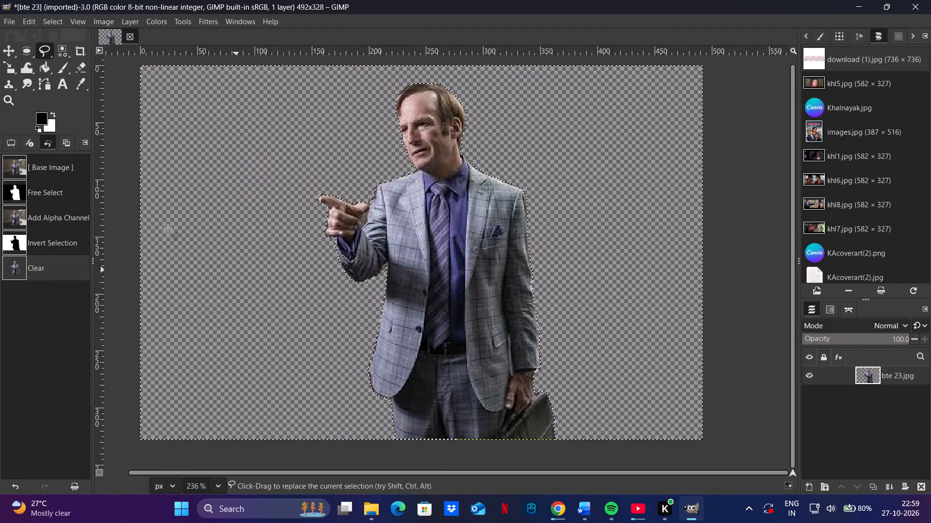
key(ctrl+shift+a)
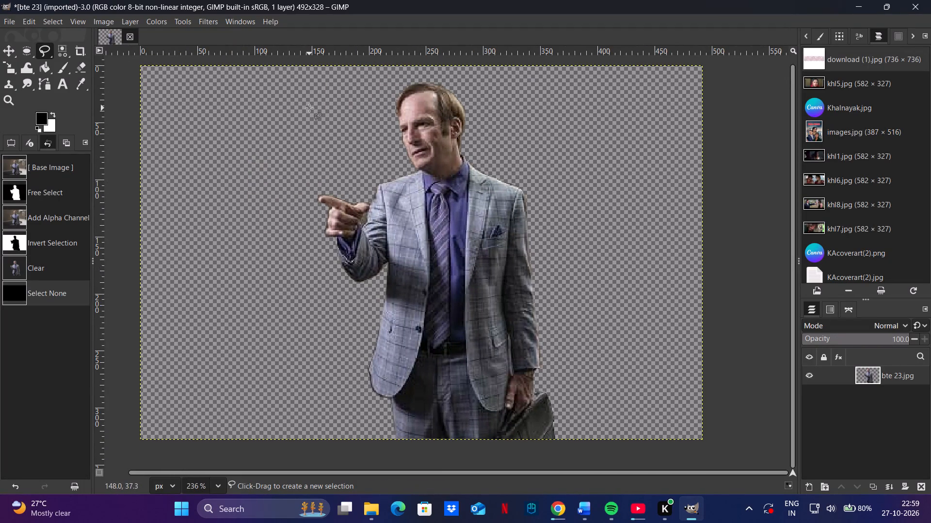
Apply Color Balance to the cut-out's shadows with Cyan-Red at 54.2, Magenta-Green at -1.0 and Yellow-Blue at -63.5.
click(203, 19)
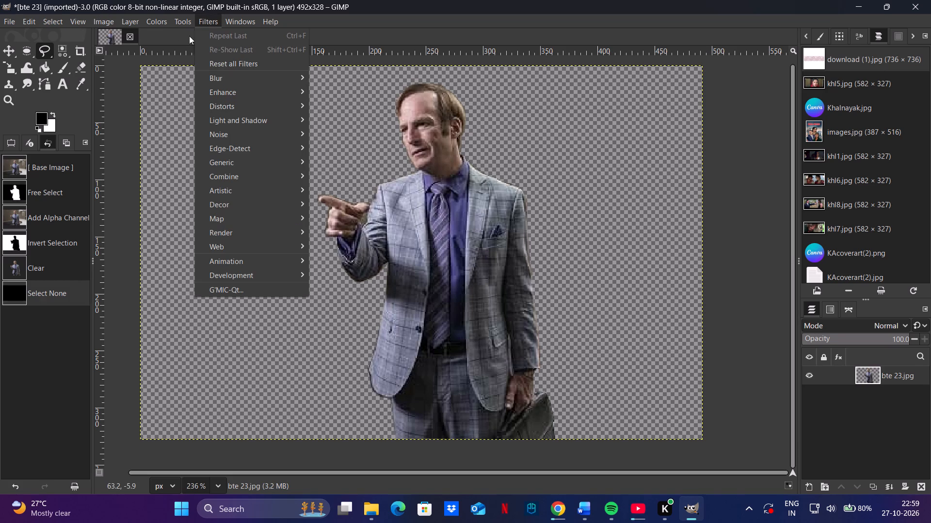
click(168, 35)
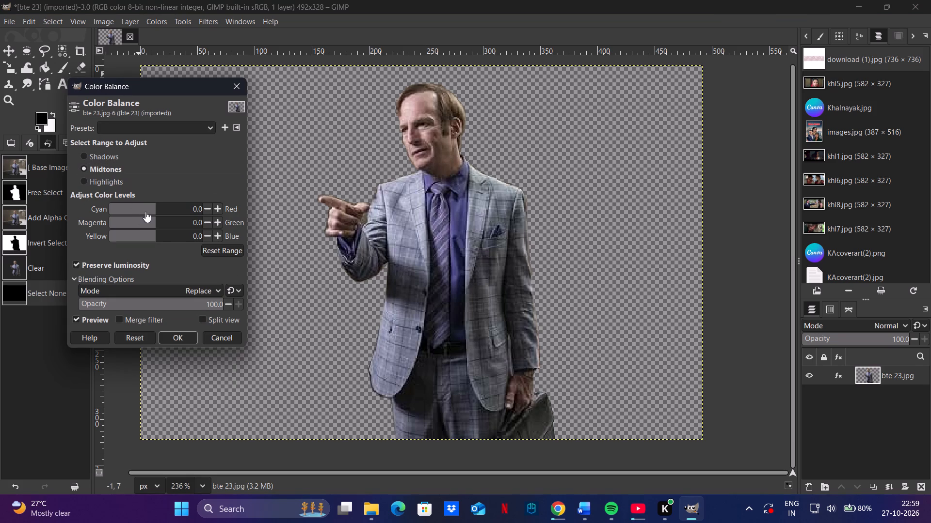
click(87, 157)
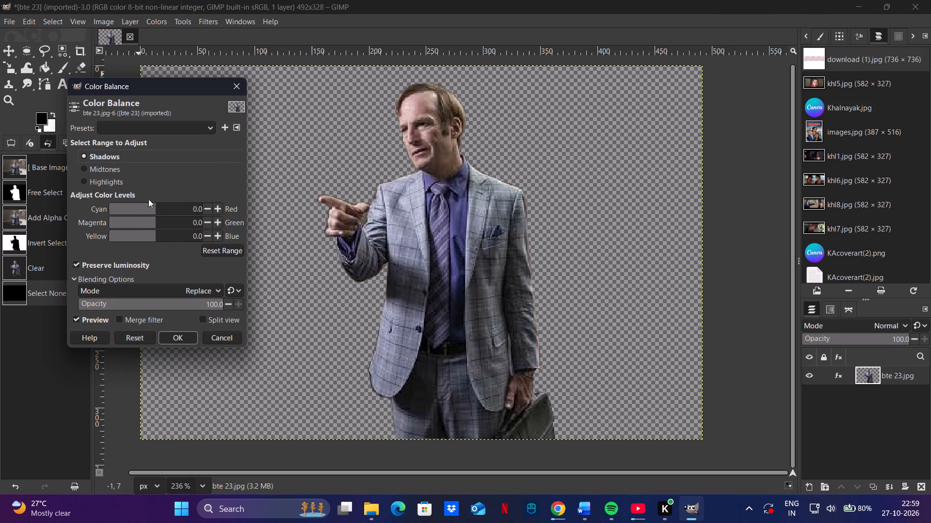
drag(150, 209, 169, 210)
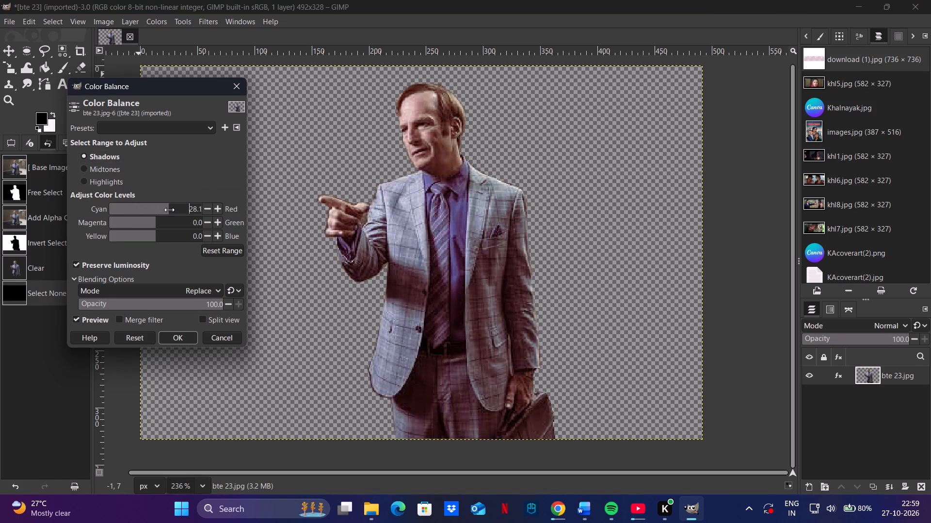
drag(169, 210, 181, 212)
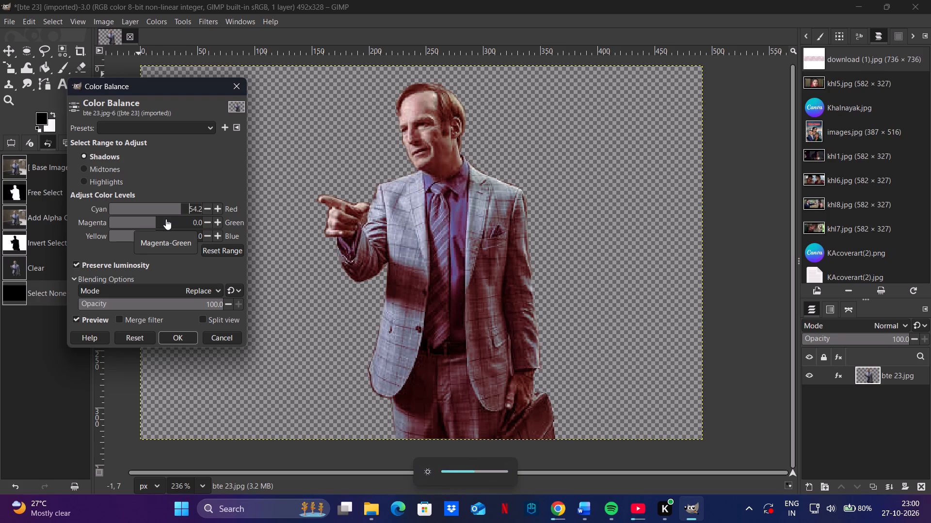
drag(152, 226, 138, 225)
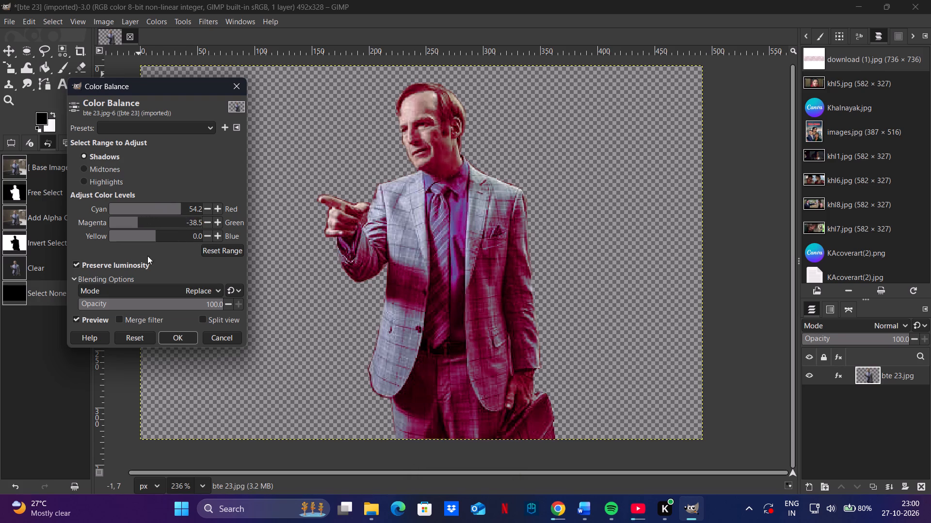
click(151, 222)
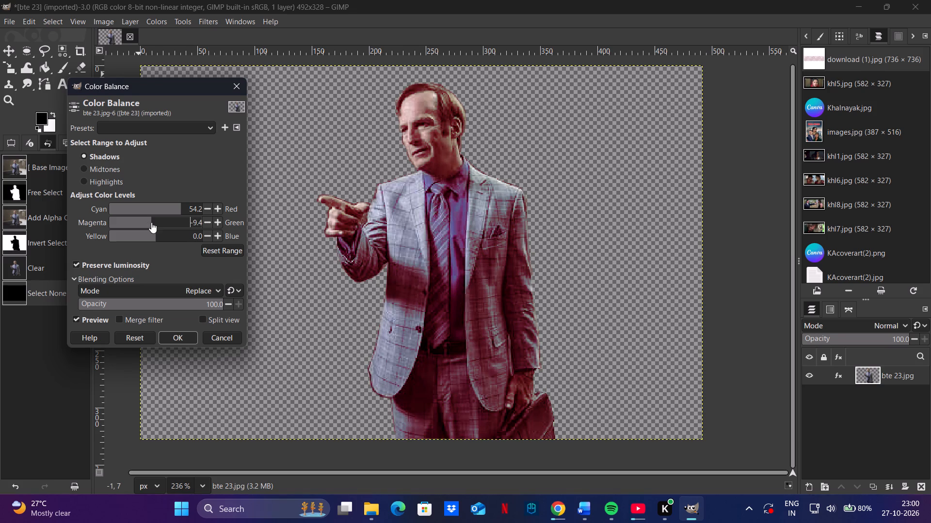
drag(151, 222, 190, 233)
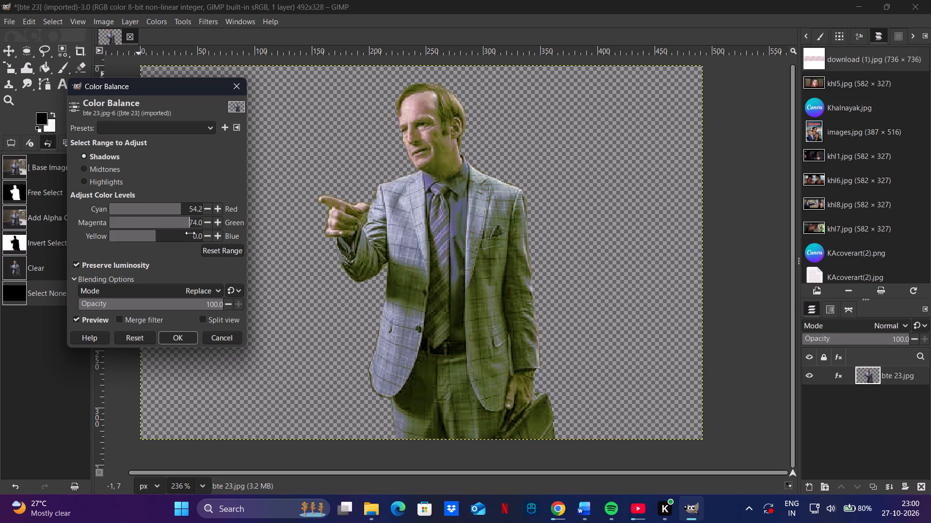
drag(190, 233, 155, 234)
drag(154, 235, 178, 236)
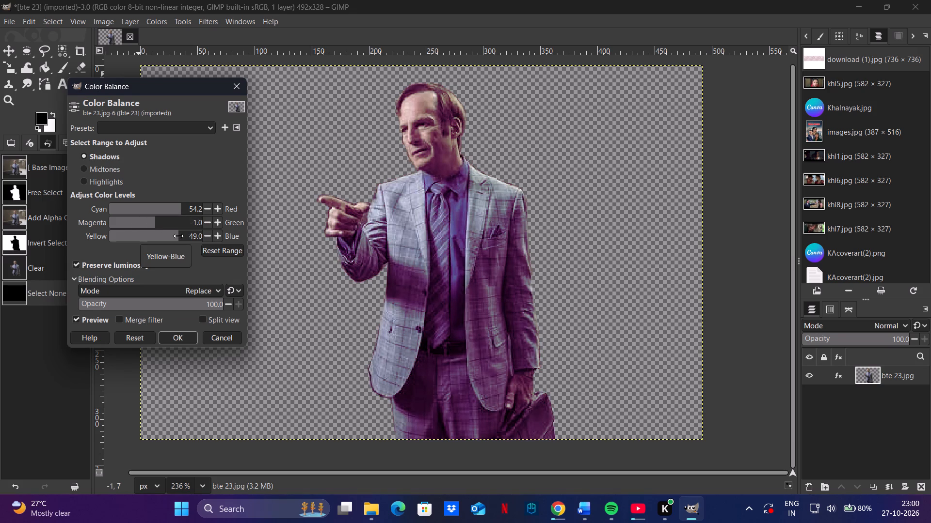
drag(178, 236, 126, 244)
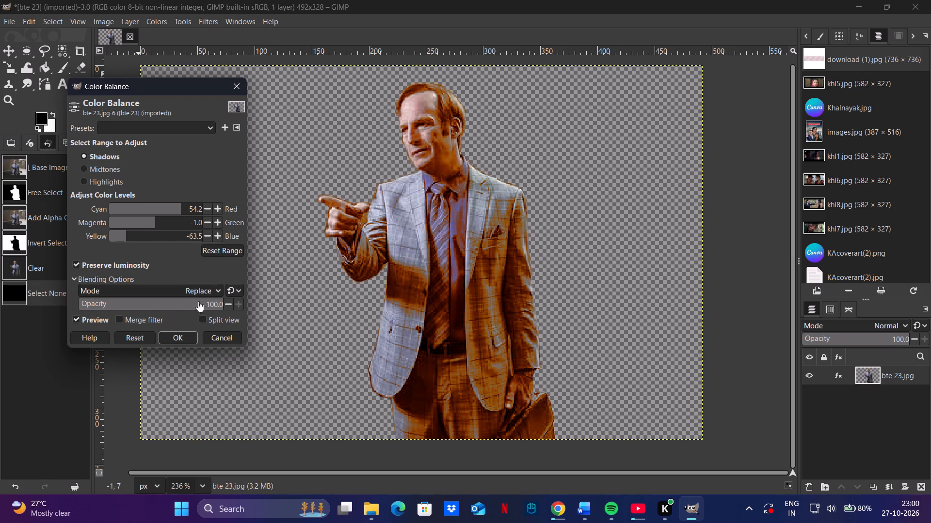
click(193, 337)
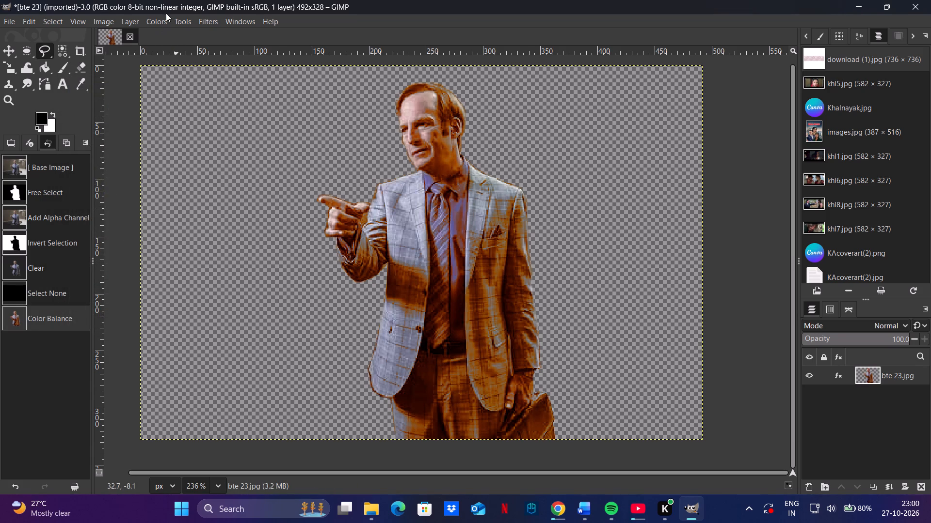
Apply Color Temperature to the cut-out with an original temperature of 9014.3 and an intended temperature of 4889.3.
click(157, 15)
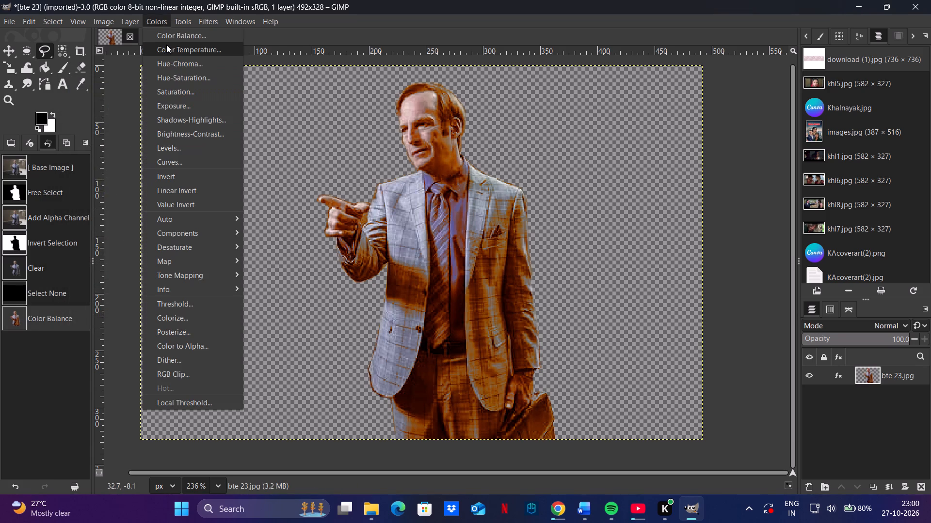
click(166, 45)
drag(145, 155, 173, 156)
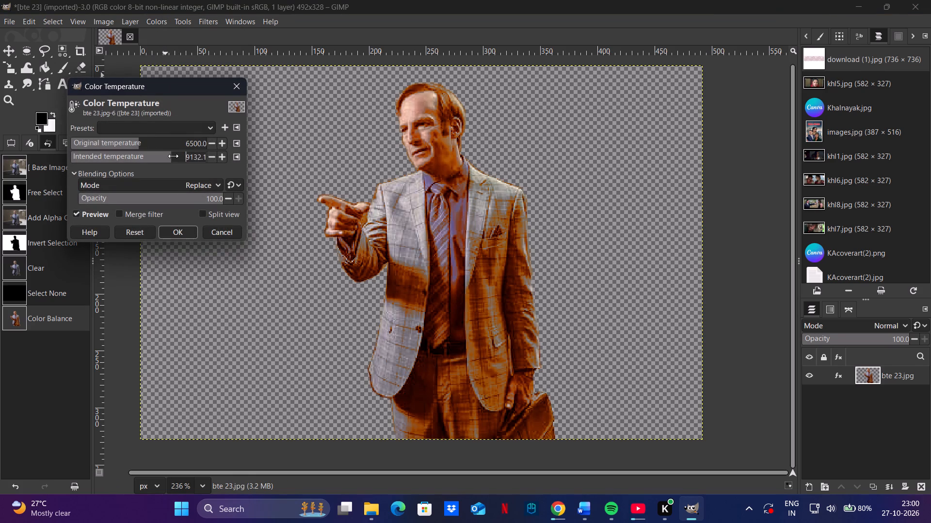
drag(173, 156, 118, 154)
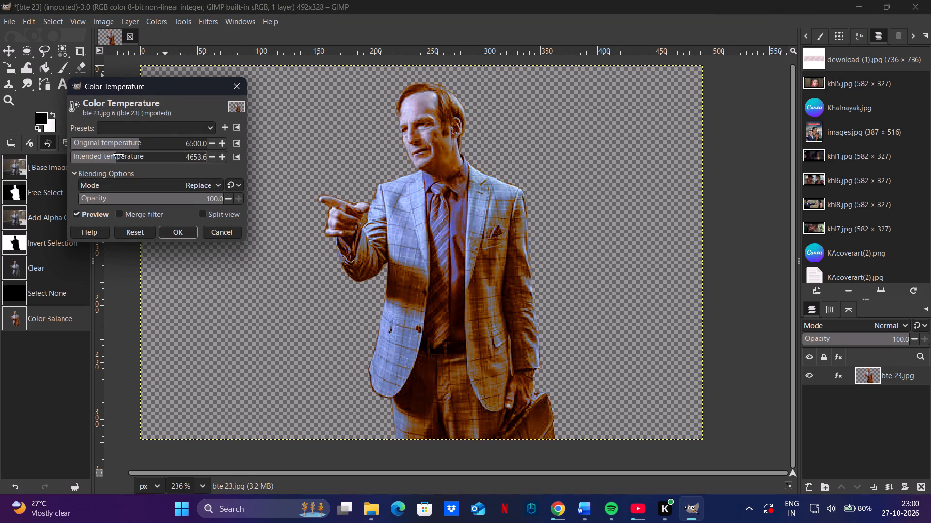
drag(118, 154, 119, 154)
drag(124, 149, 133, 140)
drag(133, 140, 170, 145)
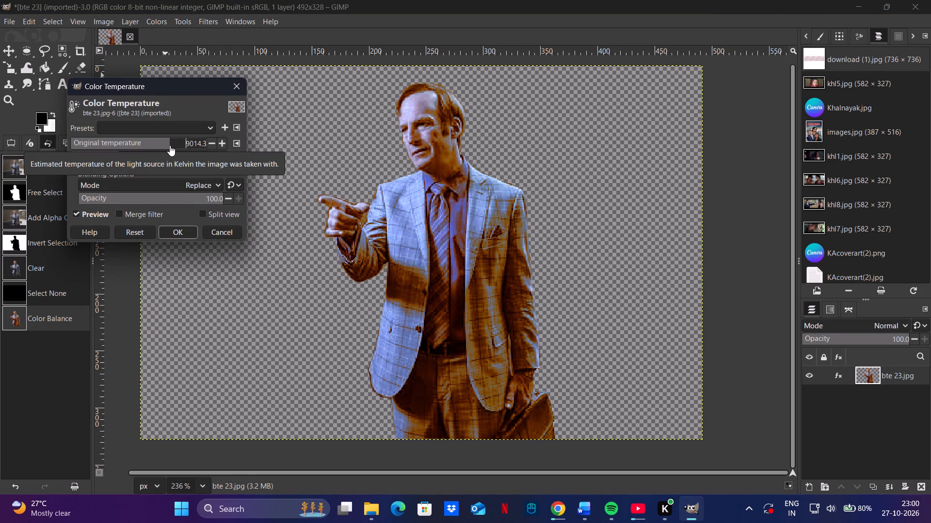
click(171, 232)
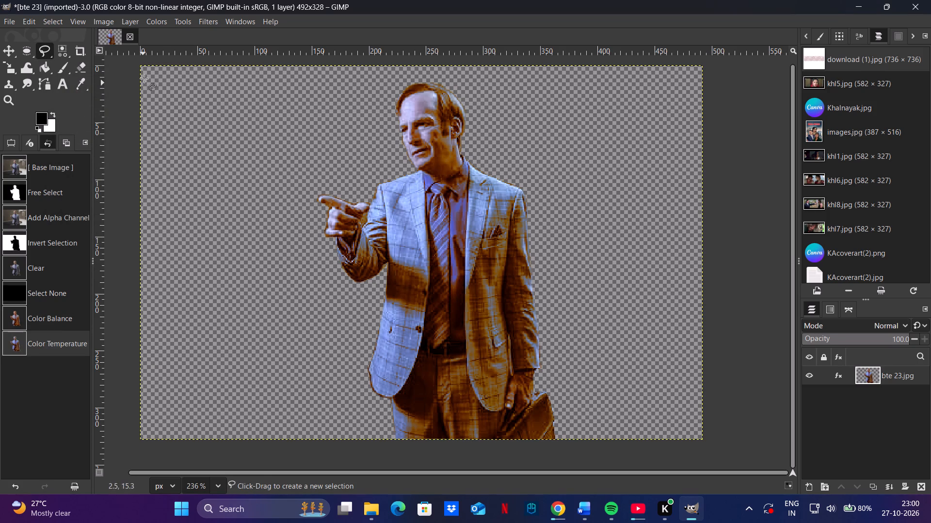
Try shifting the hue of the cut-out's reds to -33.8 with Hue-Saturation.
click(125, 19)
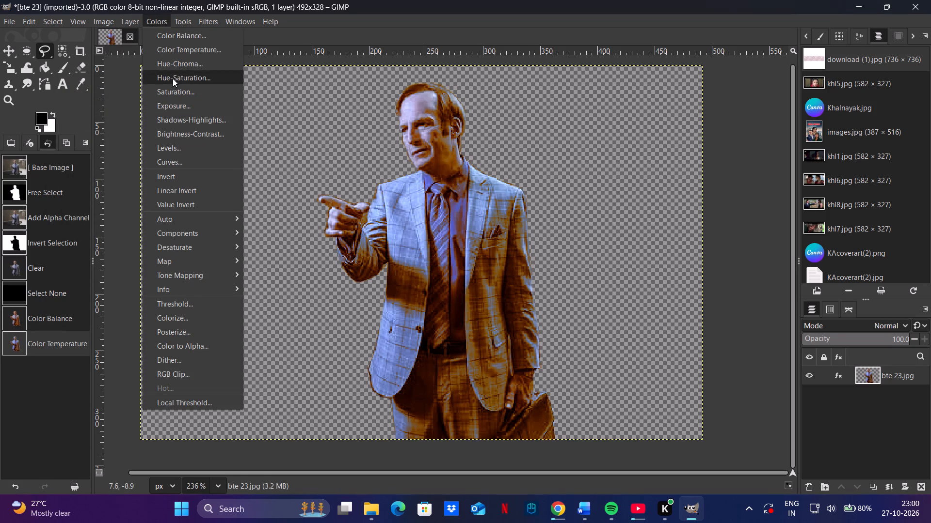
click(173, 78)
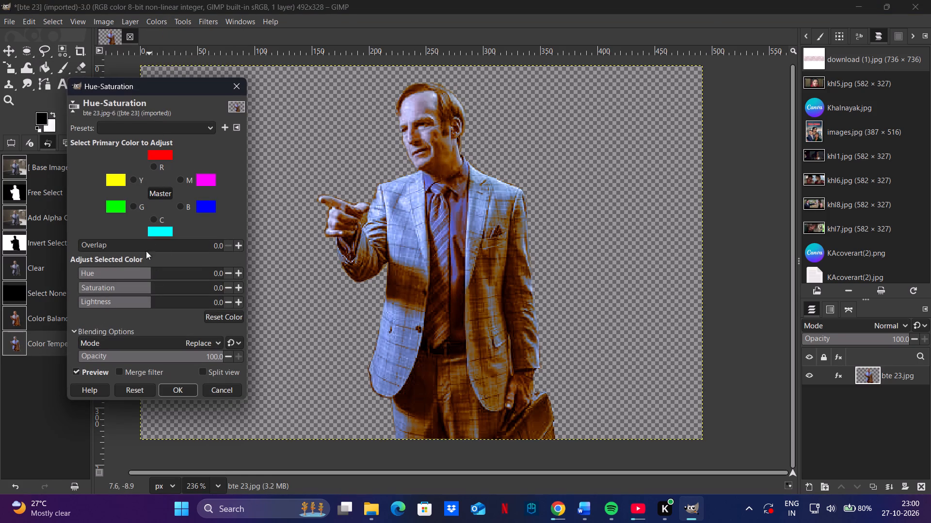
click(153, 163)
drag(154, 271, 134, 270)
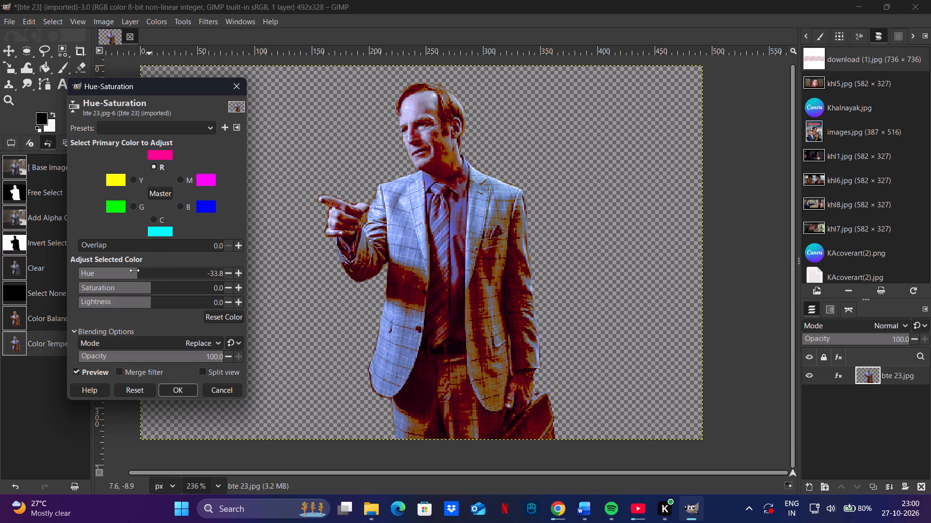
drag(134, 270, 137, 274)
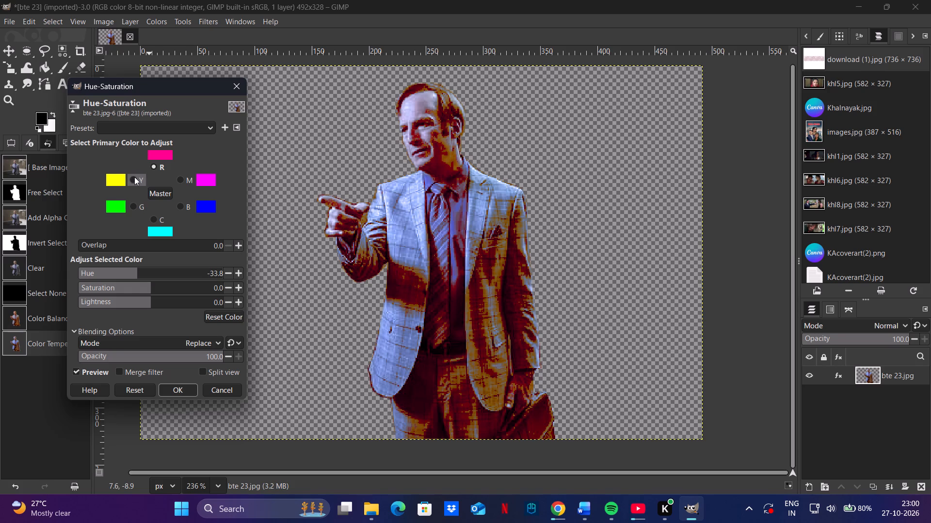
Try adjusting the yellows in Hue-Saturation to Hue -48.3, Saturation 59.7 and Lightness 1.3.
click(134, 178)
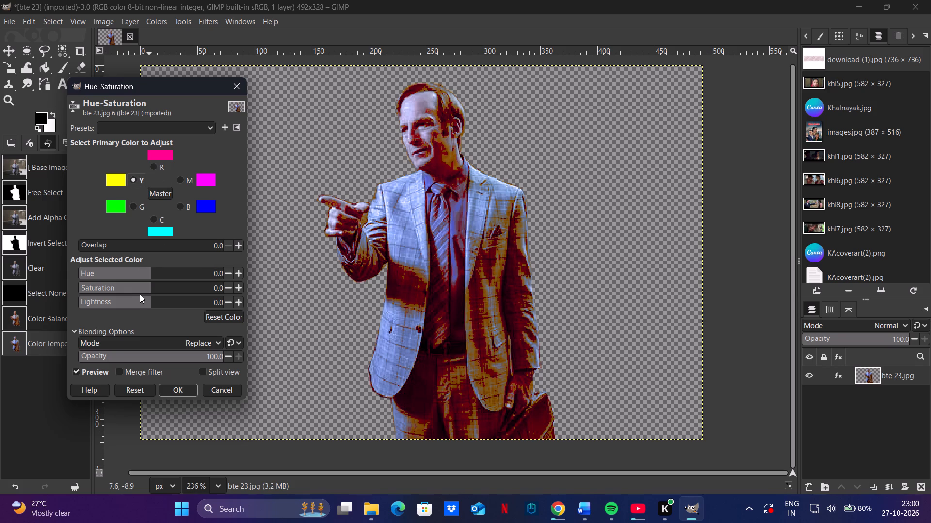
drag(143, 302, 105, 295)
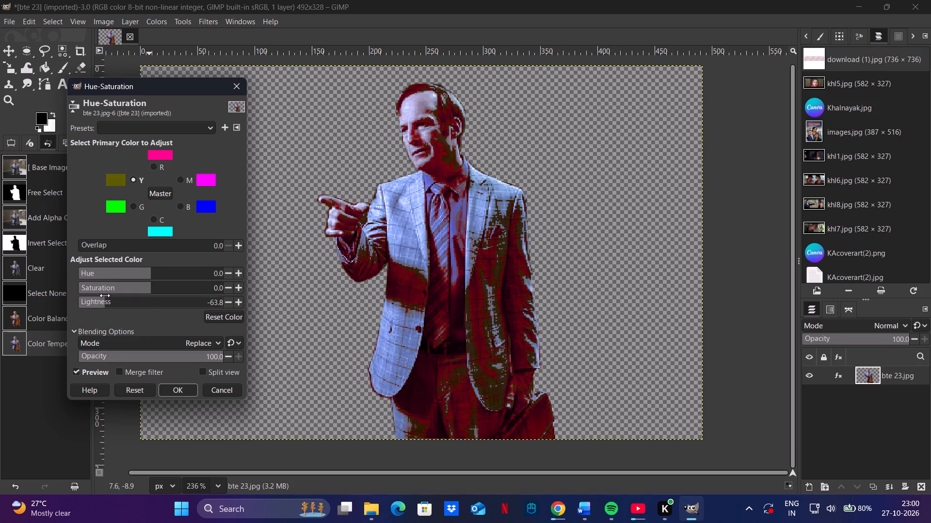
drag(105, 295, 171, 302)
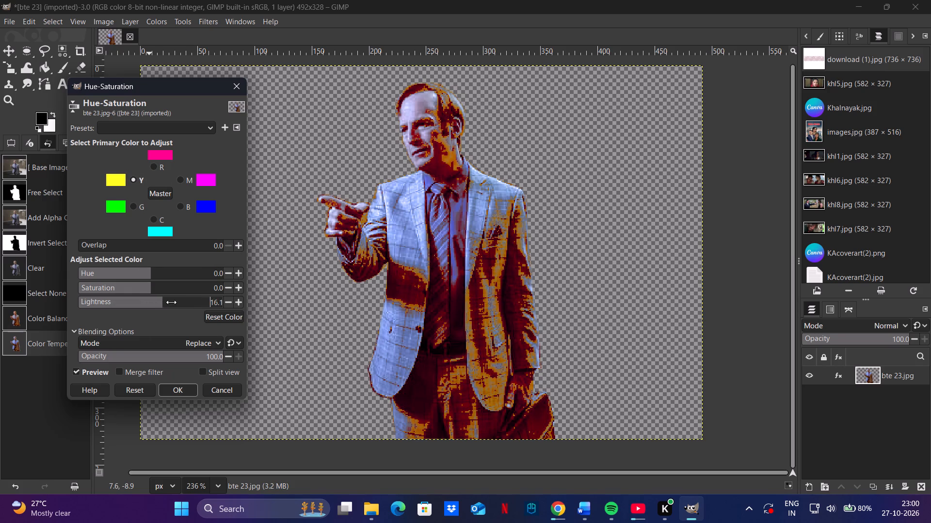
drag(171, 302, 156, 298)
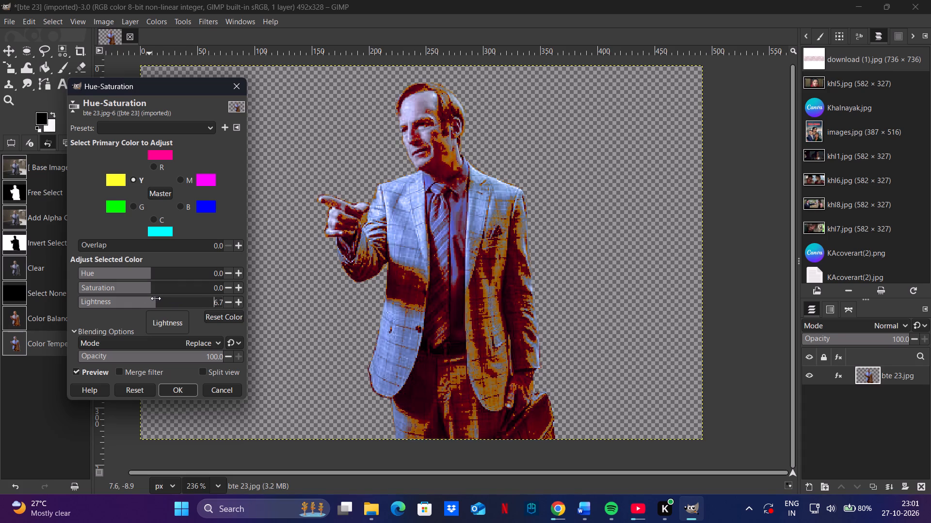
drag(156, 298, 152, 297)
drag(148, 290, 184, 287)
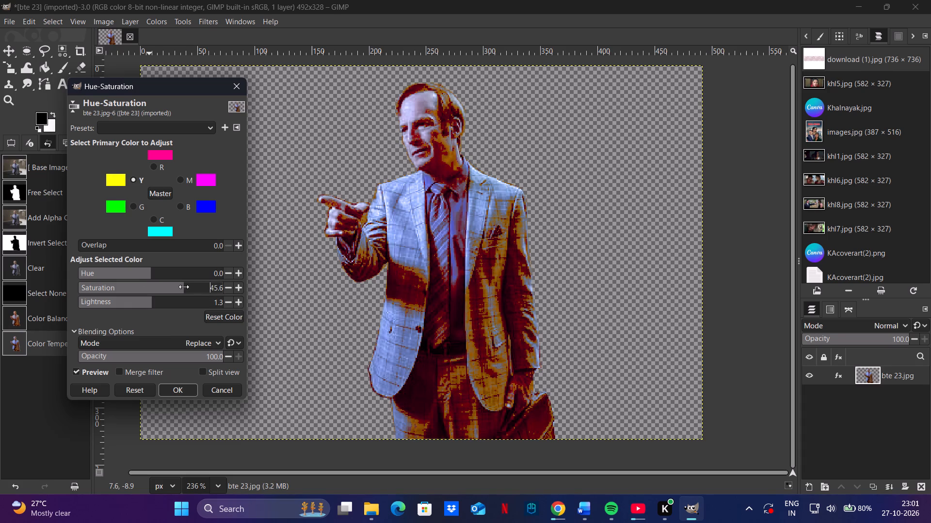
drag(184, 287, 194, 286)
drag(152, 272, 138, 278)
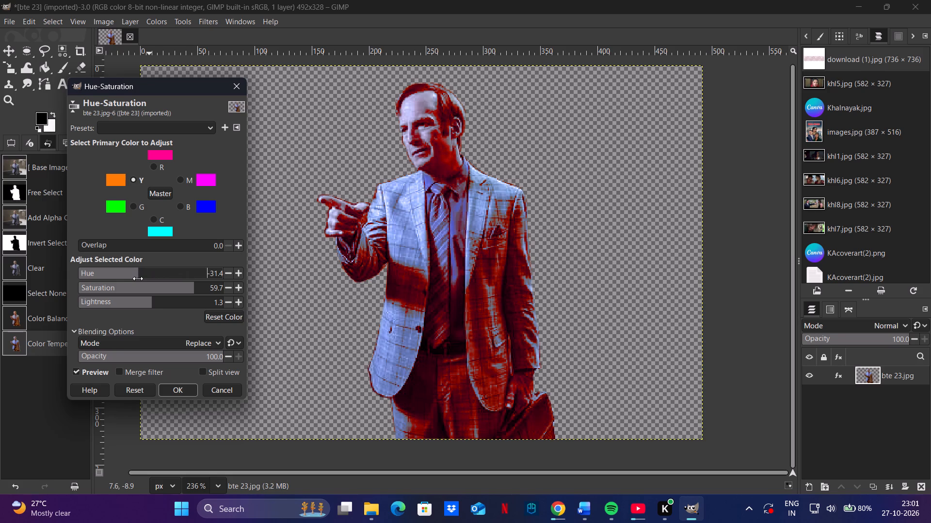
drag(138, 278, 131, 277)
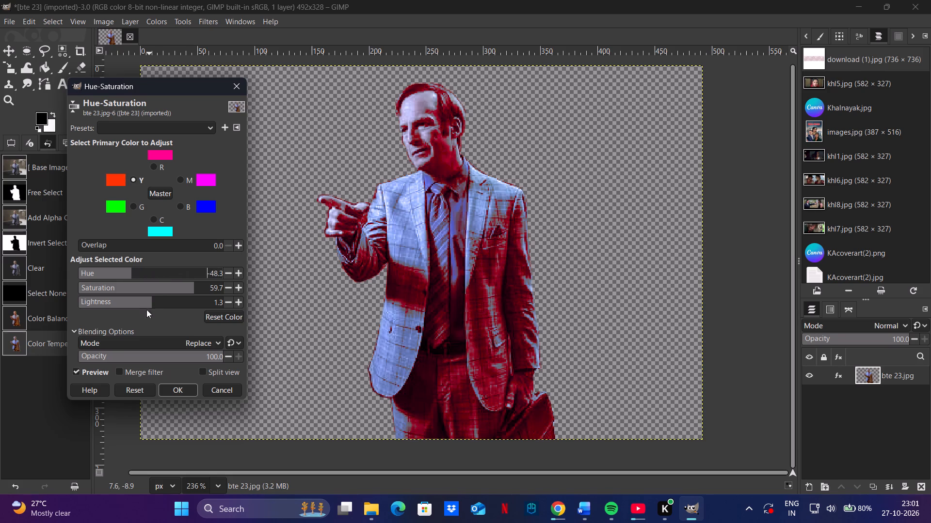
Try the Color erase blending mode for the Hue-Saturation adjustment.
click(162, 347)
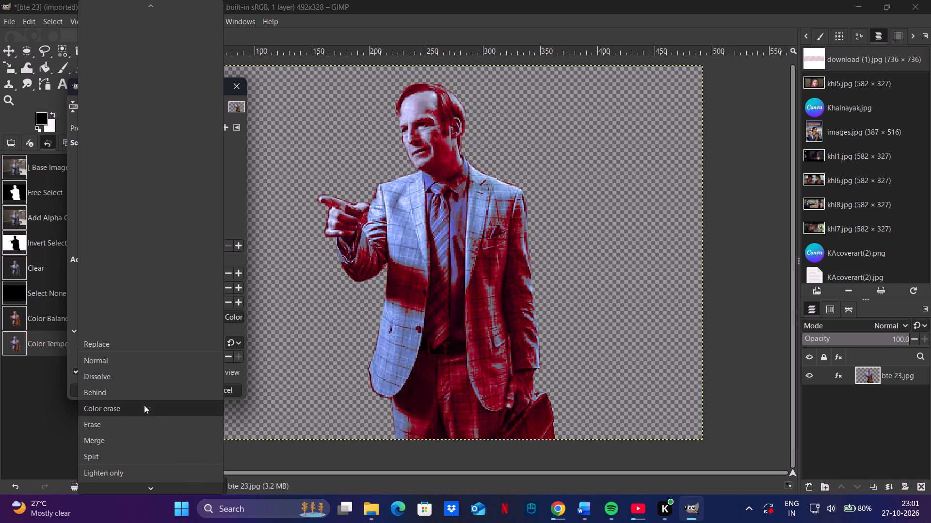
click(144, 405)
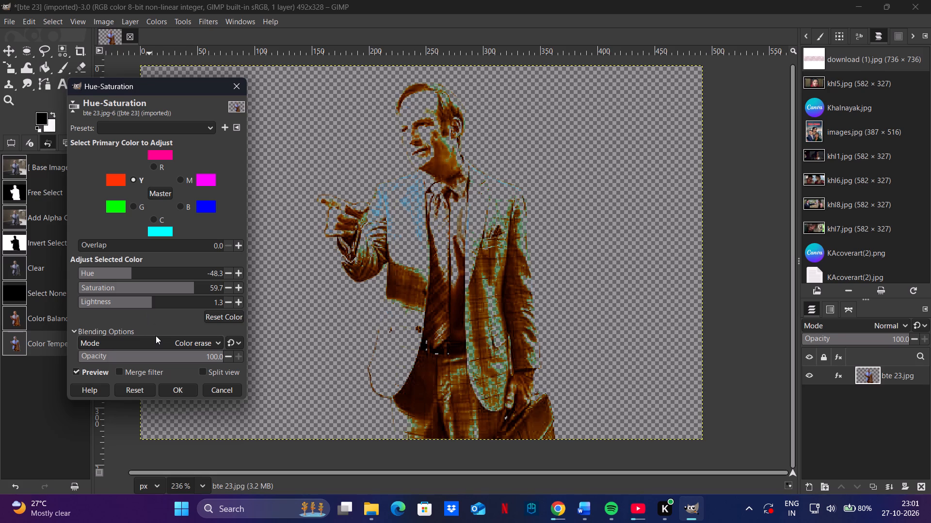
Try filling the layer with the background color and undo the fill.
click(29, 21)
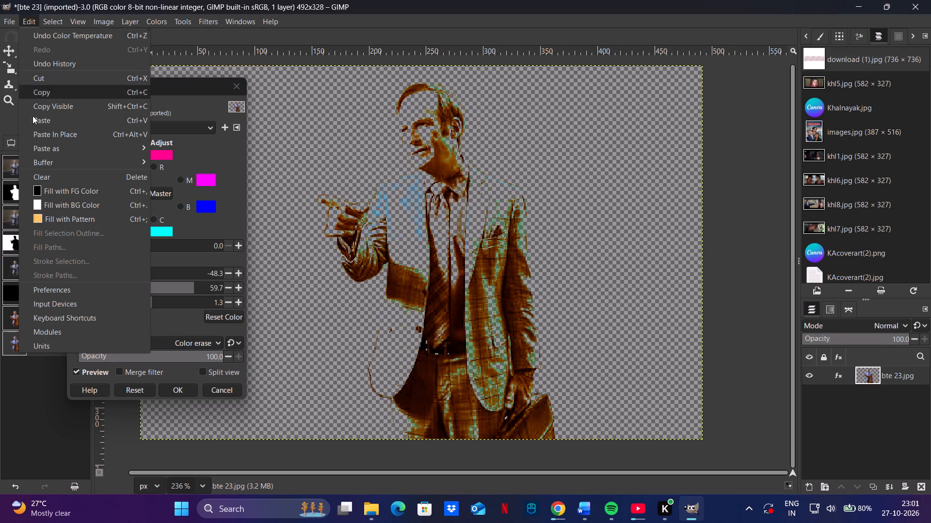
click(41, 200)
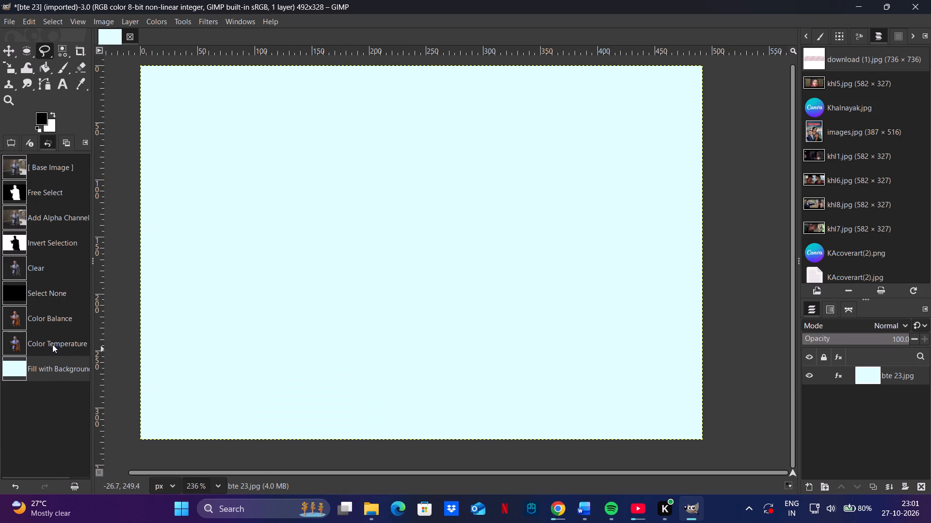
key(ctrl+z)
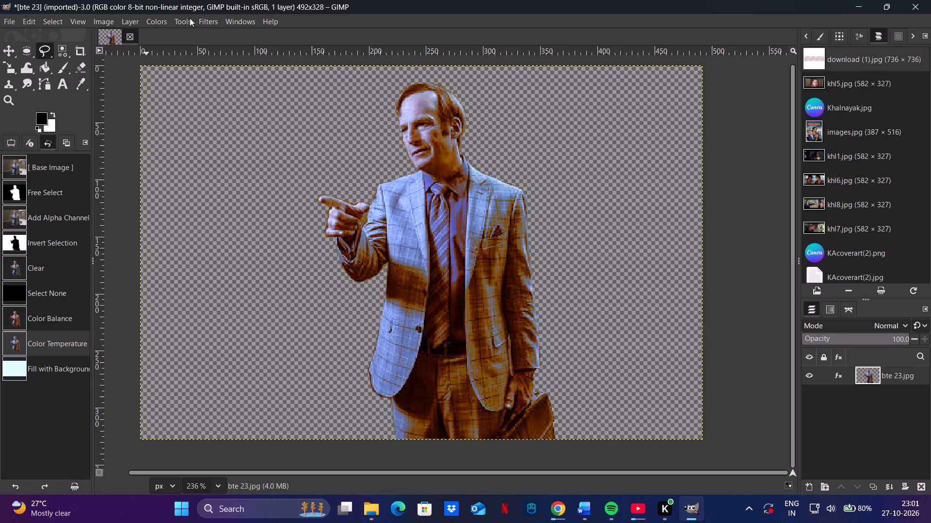
Adjust the cut-out's Value channel in Levels, setting the input gamma to 2.16 and the input black point to 75.
click(161, 25)
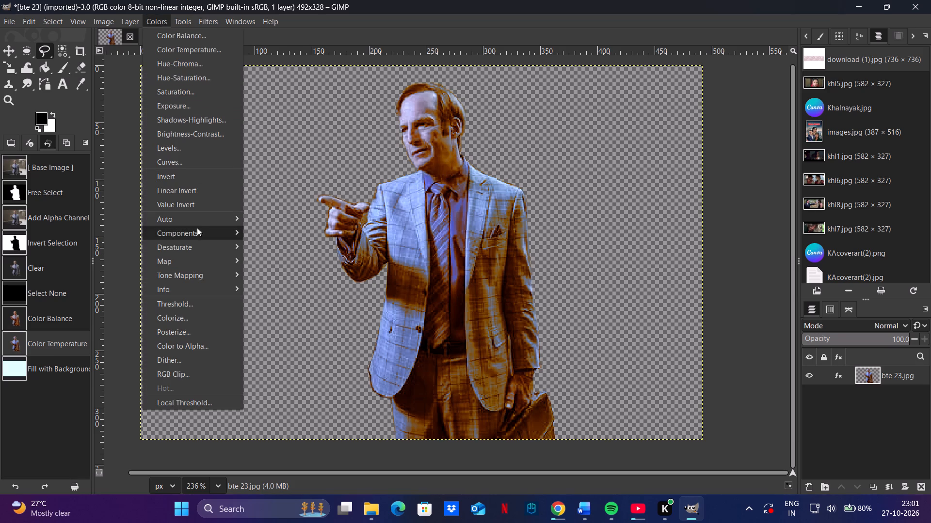
click(207, 149)
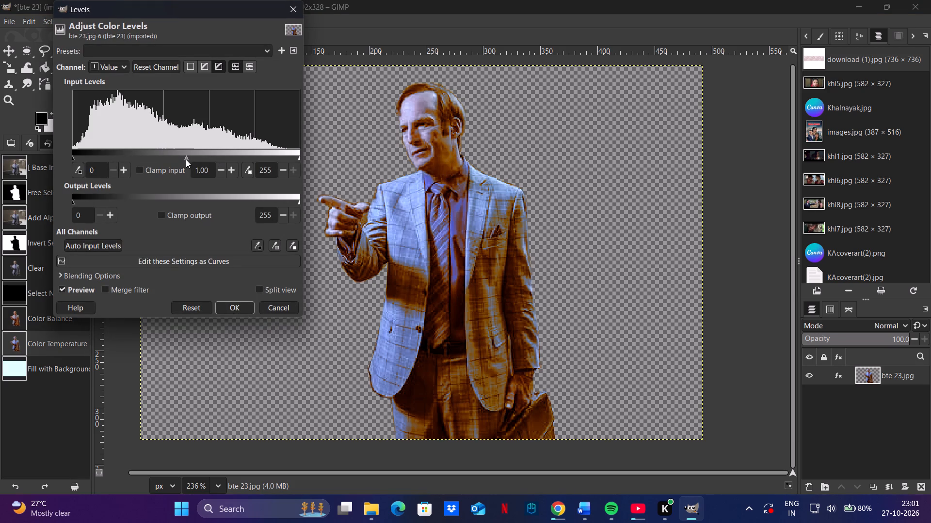
drag(183, 159, 115, 157)
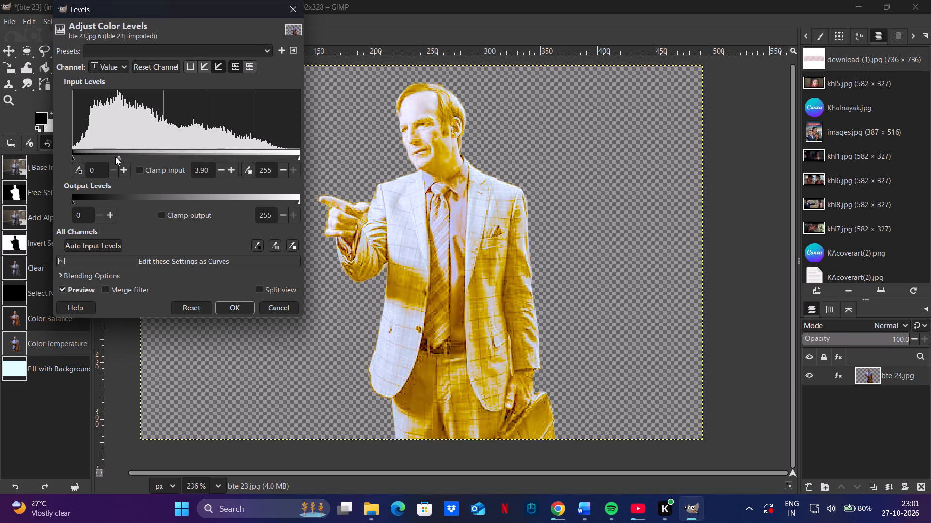
drag(115, 157, 220, 164)
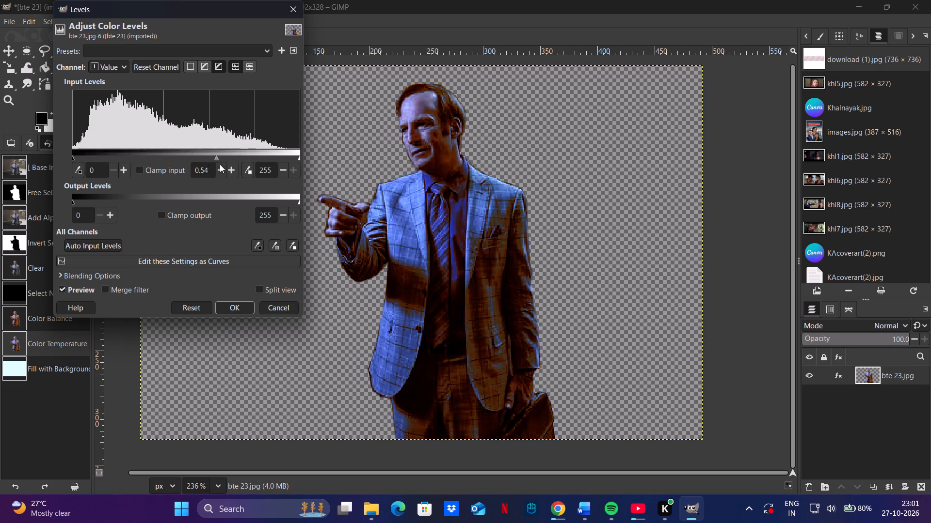
drag(220, 164, 141, 163)
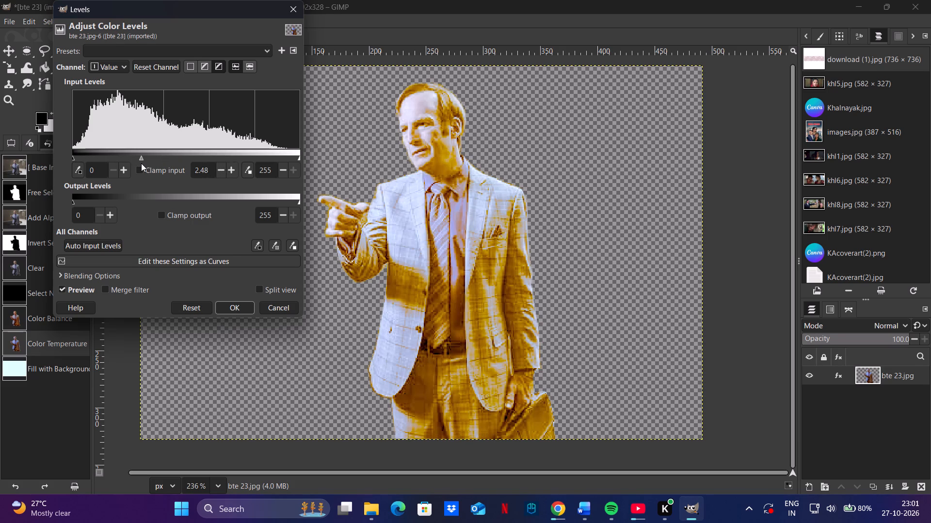
drag(141, 163, 148, 164)
drag(130, 133, 104, 150)
click(71, 158)
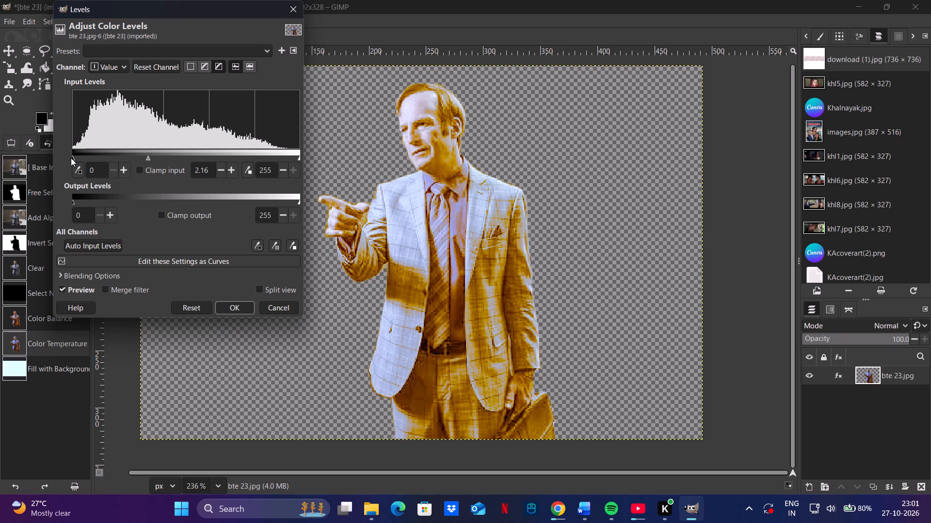
drag(73, 154, 112, 154)
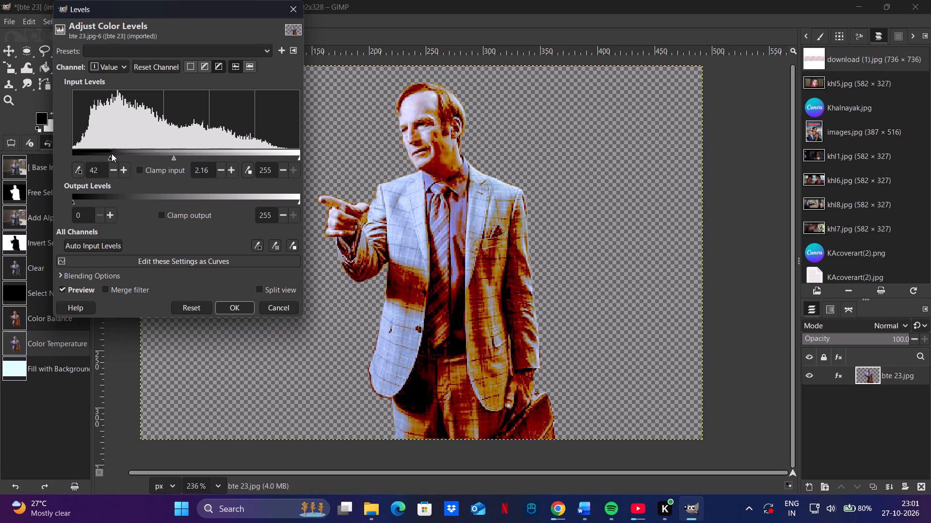
drag(112, 154, 160, 157)
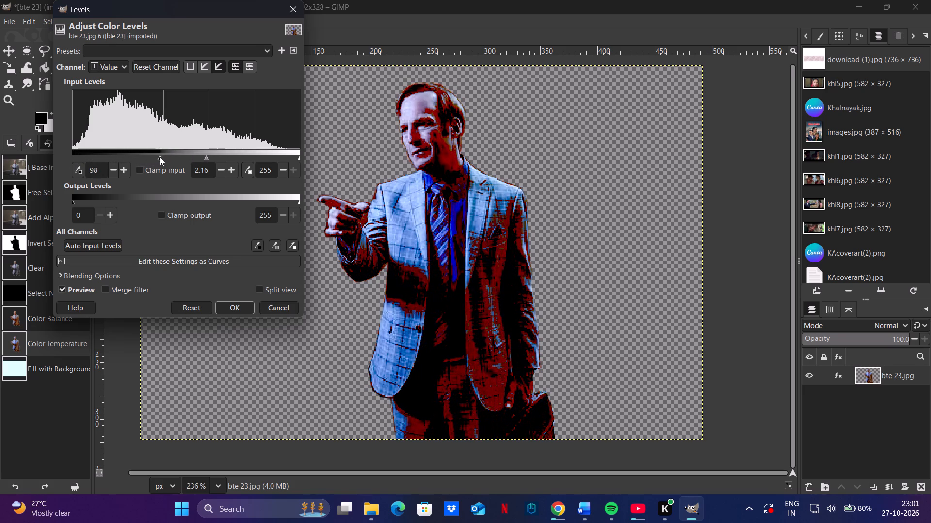
drag(160, 157, 139, 160)
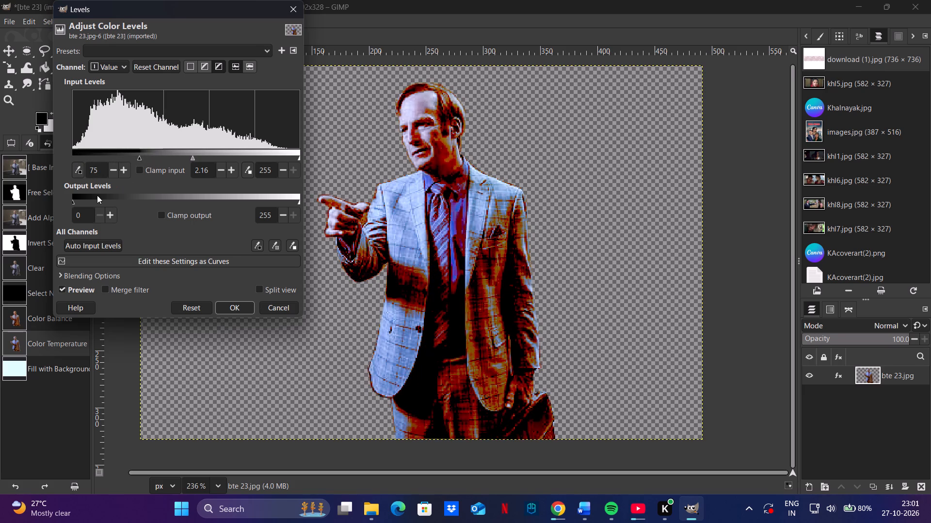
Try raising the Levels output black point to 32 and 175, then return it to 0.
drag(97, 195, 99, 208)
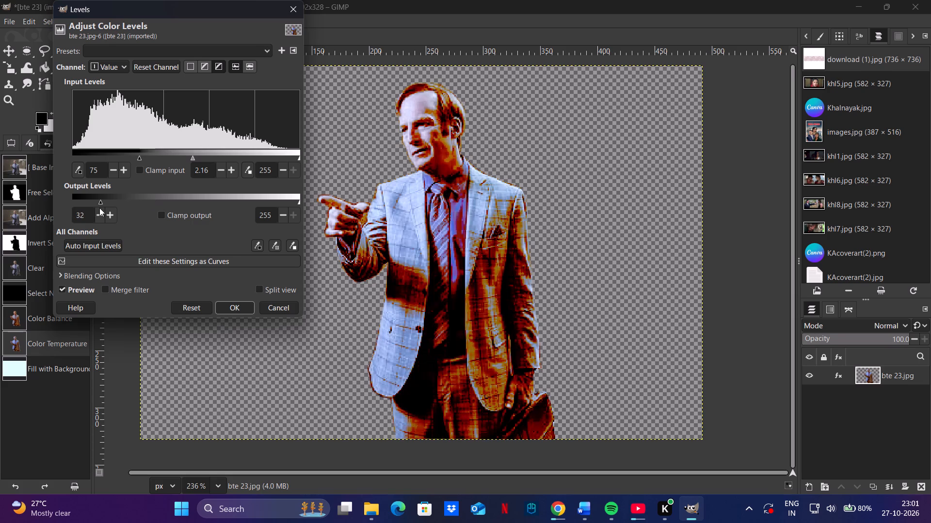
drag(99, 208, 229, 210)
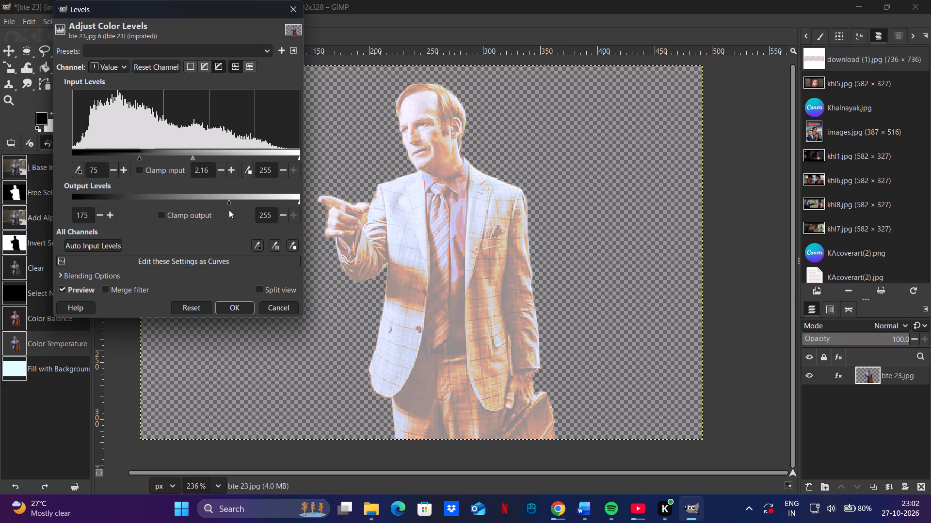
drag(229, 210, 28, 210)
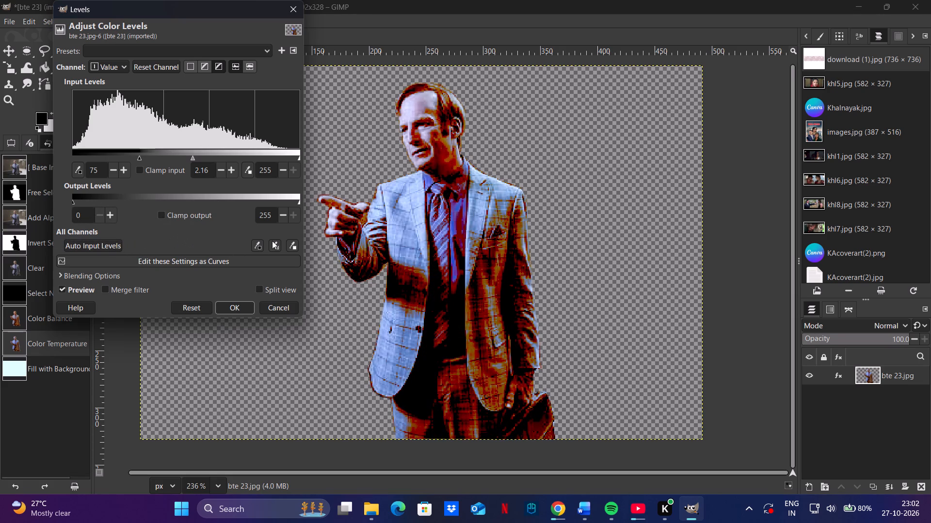
Sample the all-channels black point from the light jacket front, clamp the output, set the output white point to 243 and apply Levels.
click(259, 246)
click(399, 212)
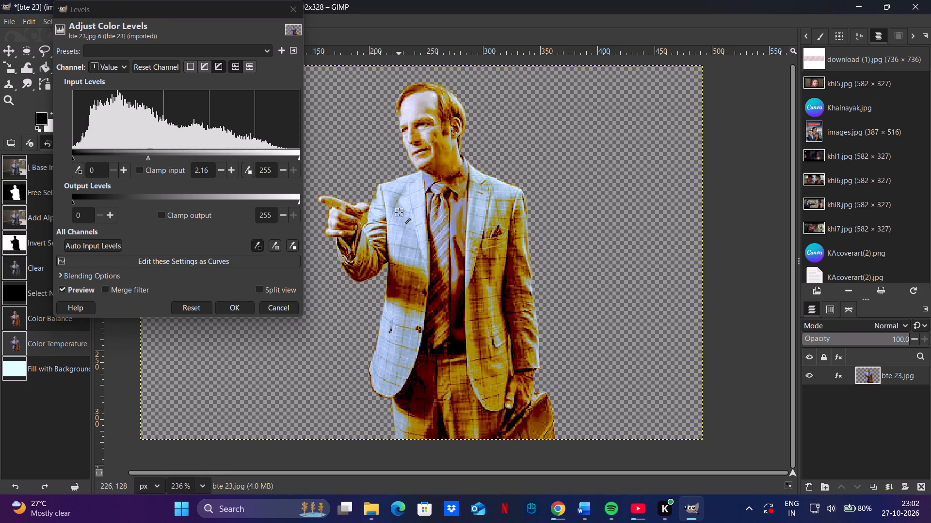
click(161, 213)
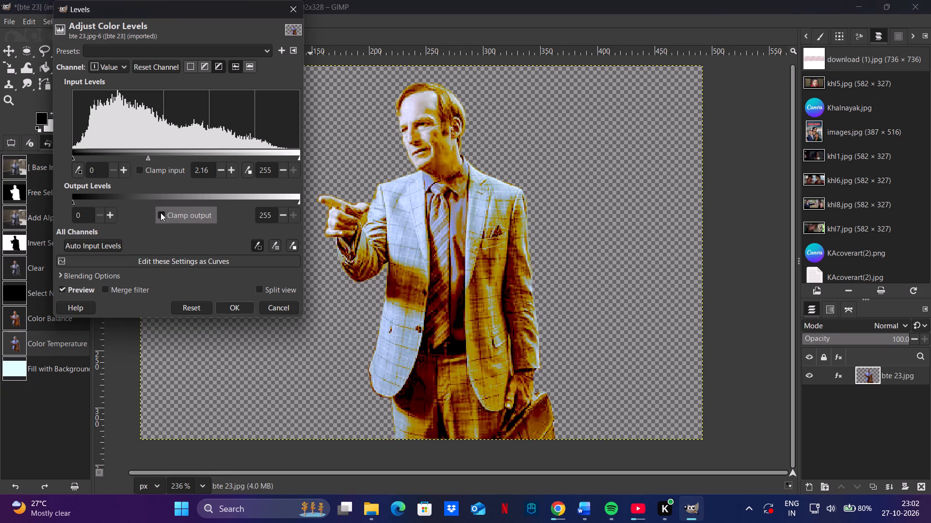
triple_click(282, 214)
triple_click(282, 214)
triple_click(282, 214)
triple_click(282, 214)
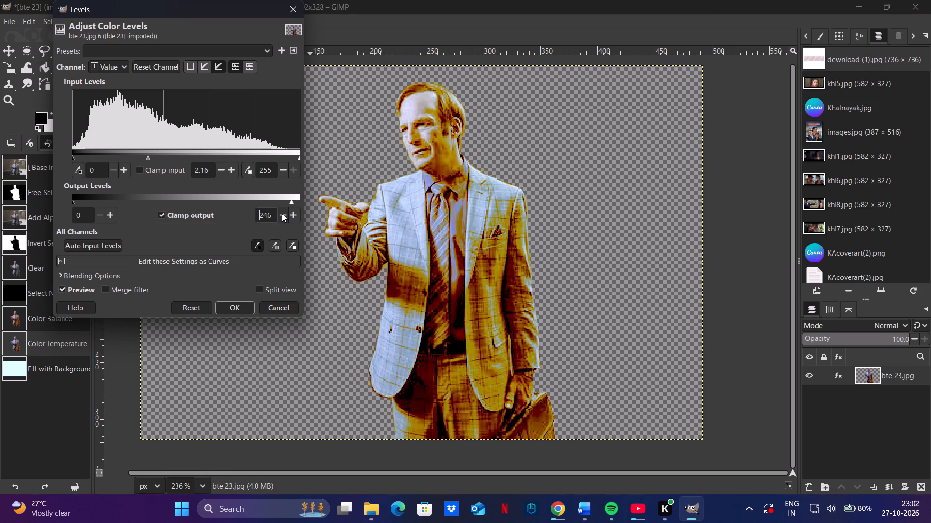
click(234, 306)
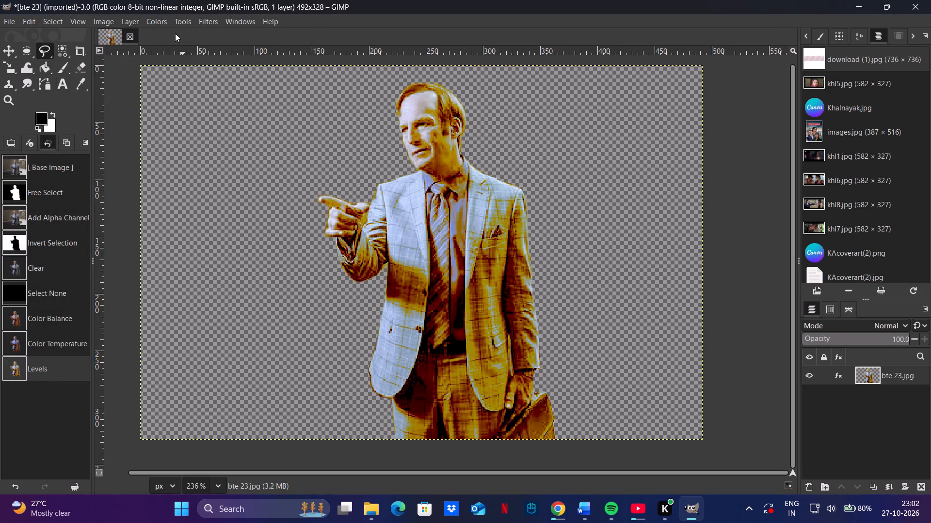
Boost the cut-out's saturation to a scale of about 1.5.
click(184, 19)
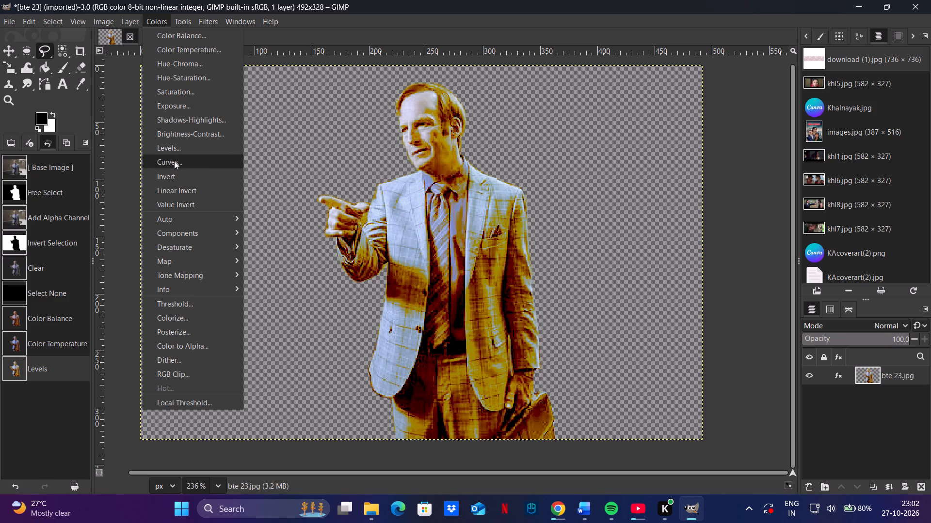
click(181, 91)
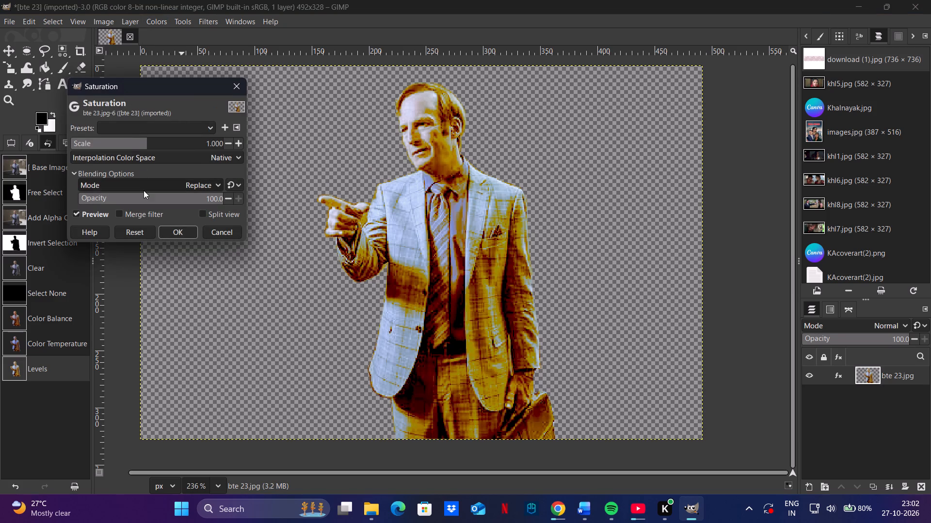
drag(136, 136, 114, 139)
drag(114, 139, 113, 139)
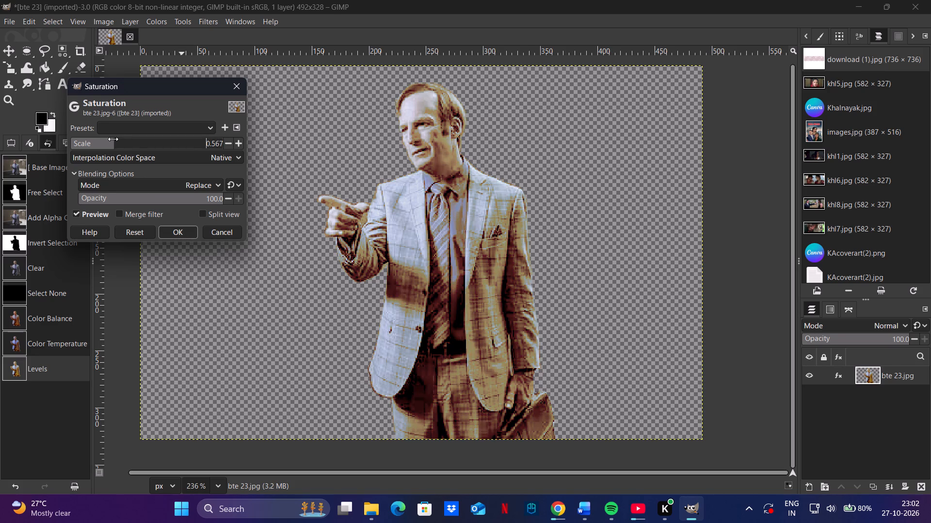
drag(113, 139, 193, 142)
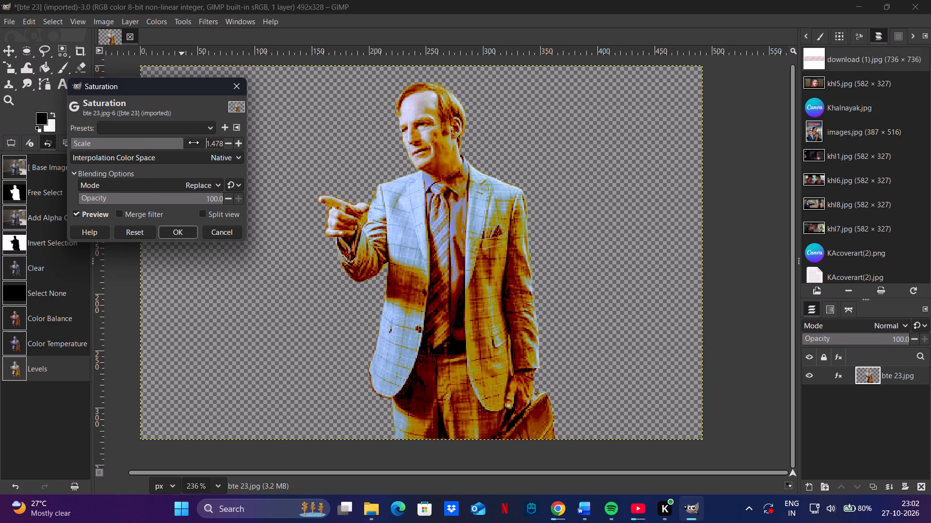
drag(193, 142, 198, 156)
click(196, 236)
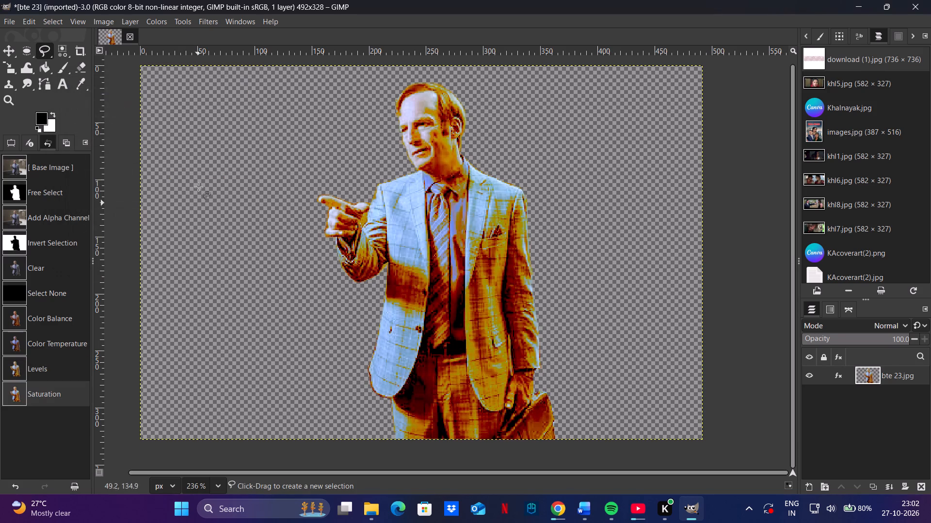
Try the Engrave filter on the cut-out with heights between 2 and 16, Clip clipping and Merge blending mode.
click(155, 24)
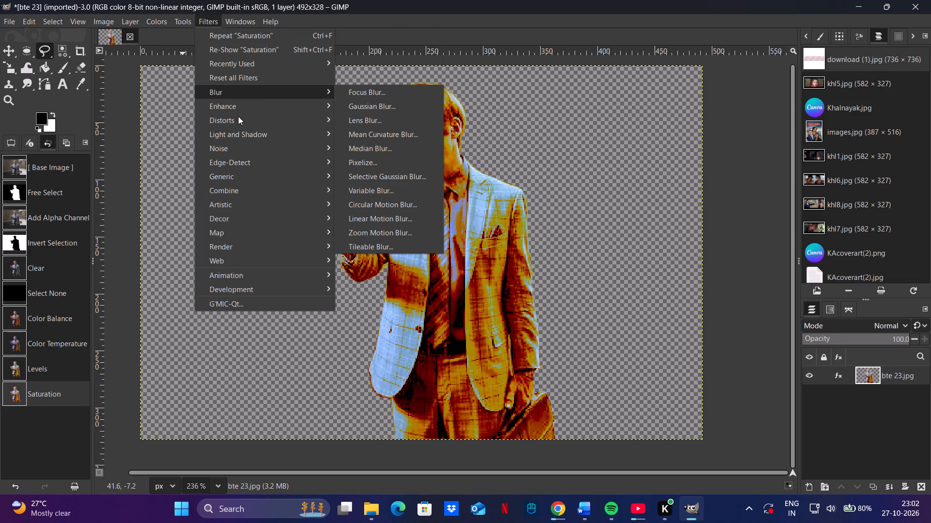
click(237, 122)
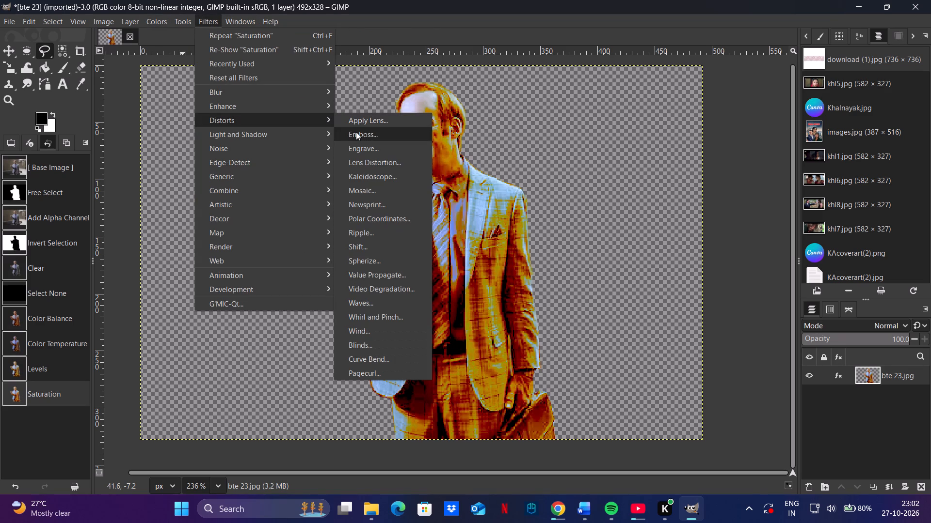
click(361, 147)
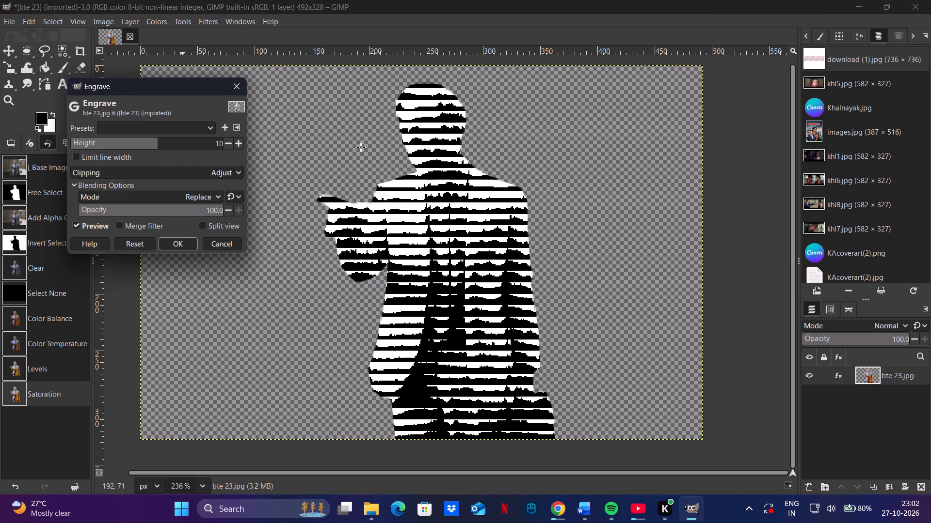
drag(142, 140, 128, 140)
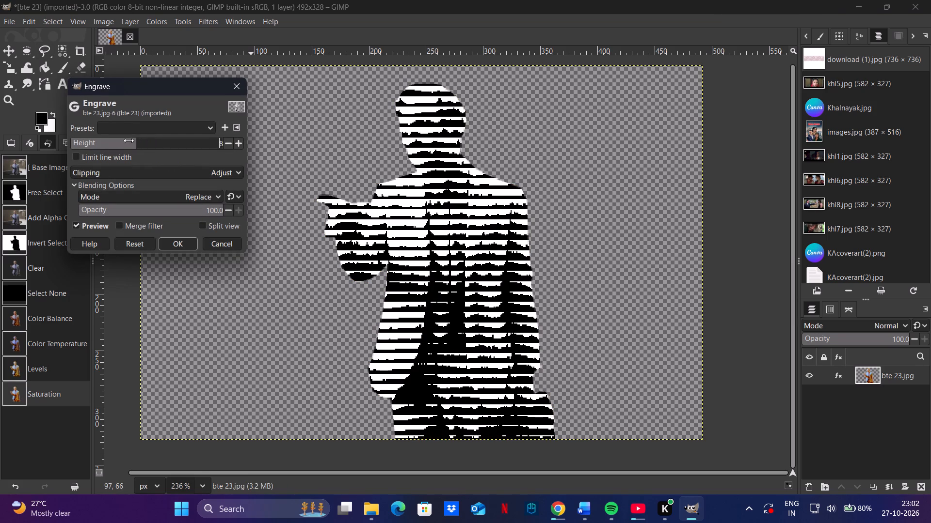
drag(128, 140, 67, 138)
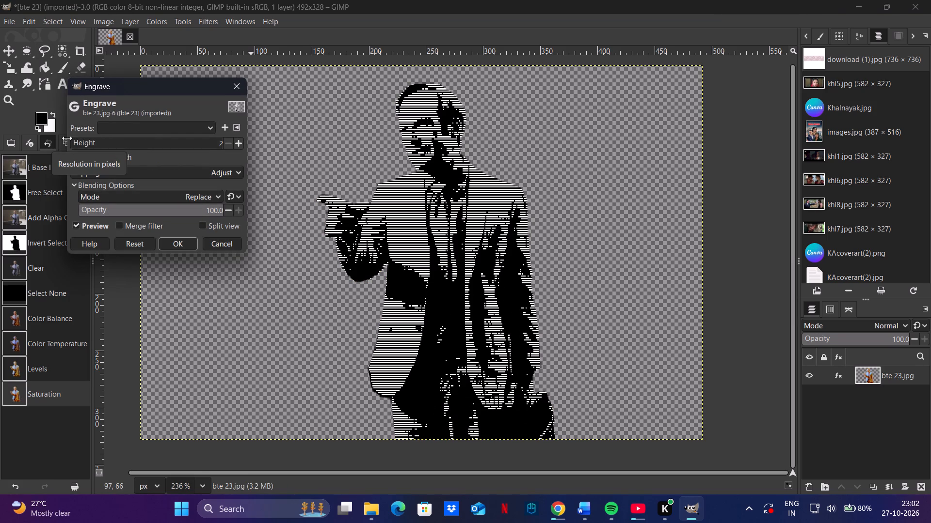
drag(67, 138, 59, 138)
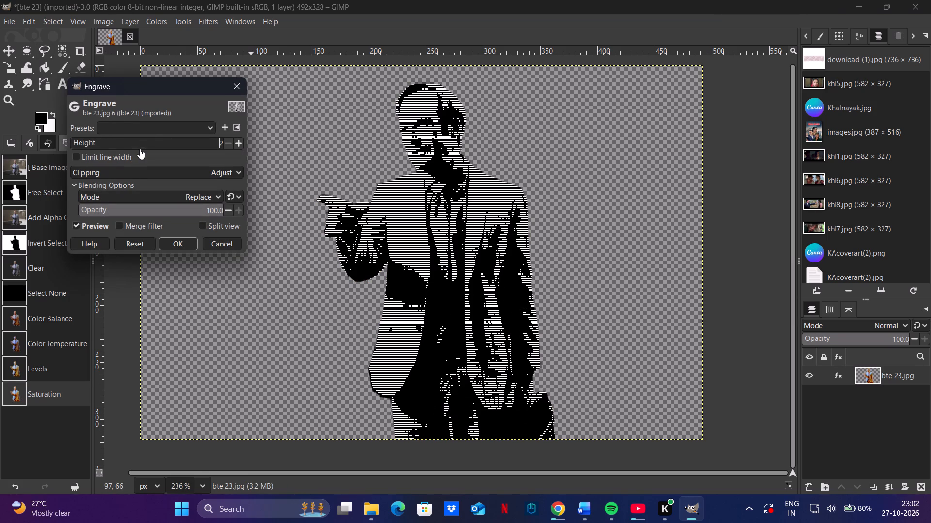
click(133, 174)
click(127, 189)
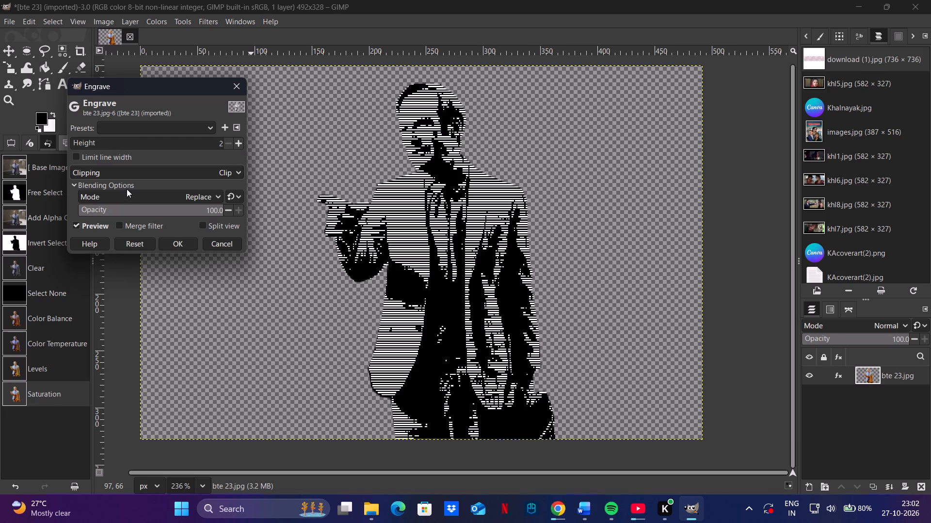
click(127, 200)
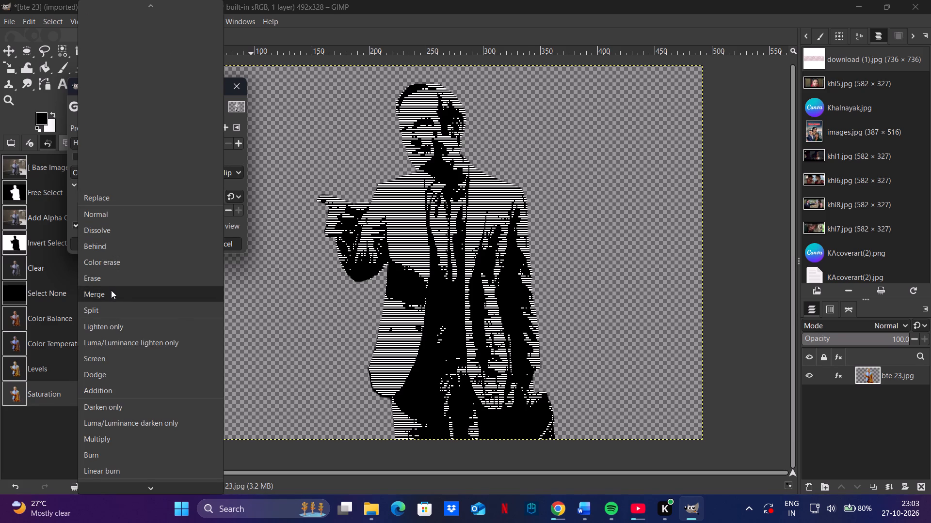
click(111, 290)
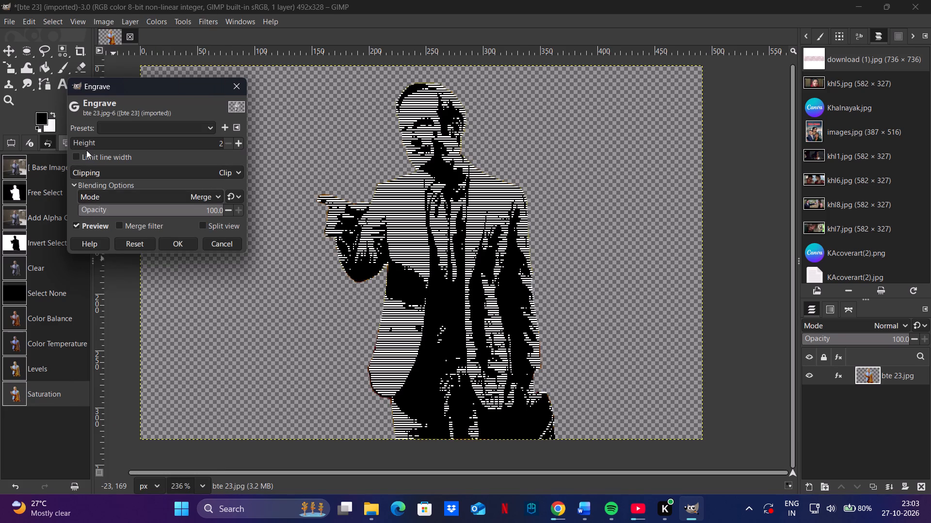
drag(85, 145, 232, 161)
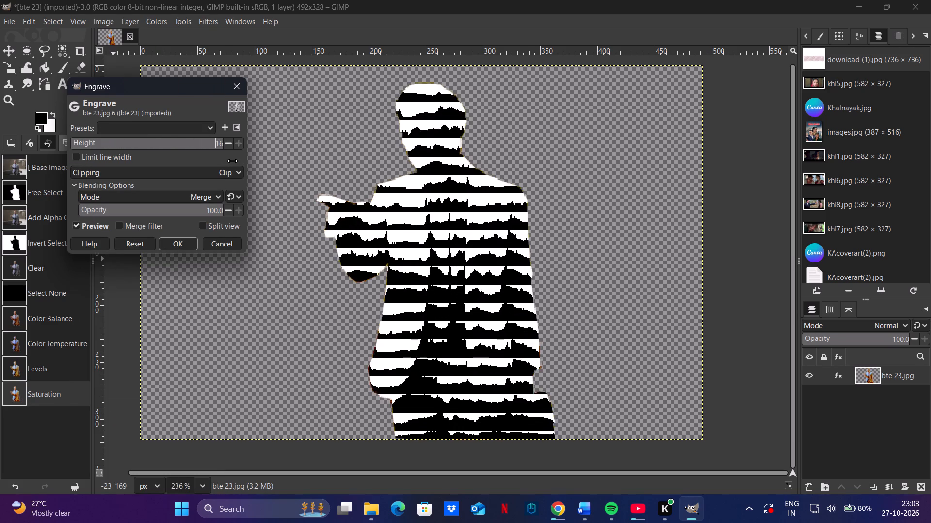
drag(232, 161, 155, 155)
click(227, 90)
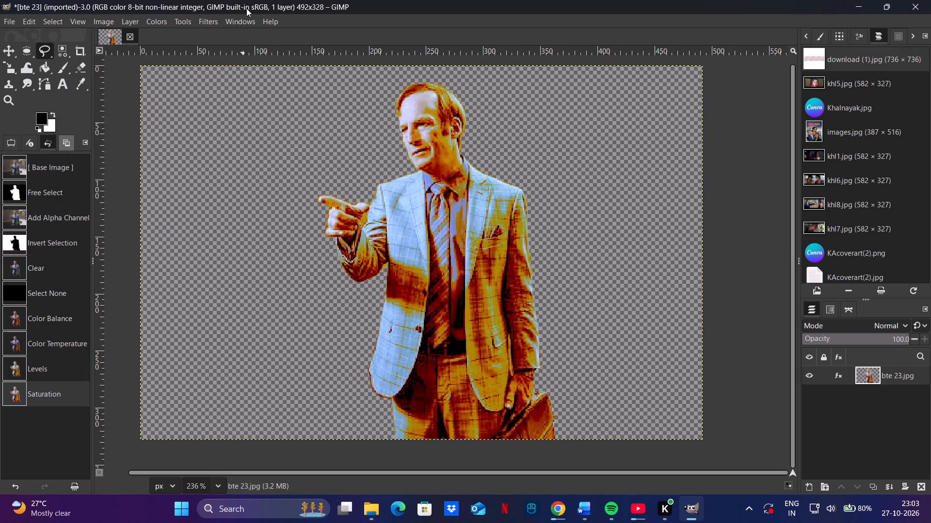
Apply the Edge filter with amount 1.000 and the Laplace algorithm, comparing Prewitt compass, Roberts and Gradient first.
click(204, 19)
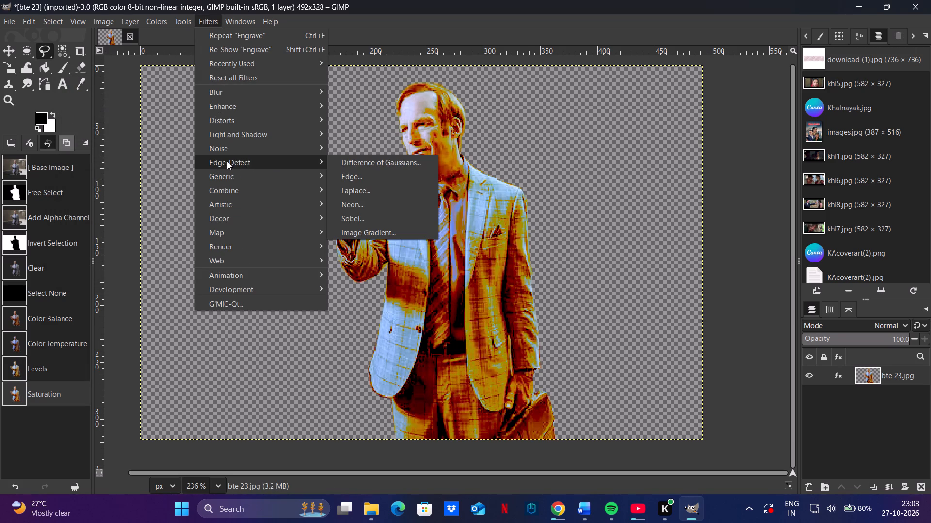
click(351, 178)
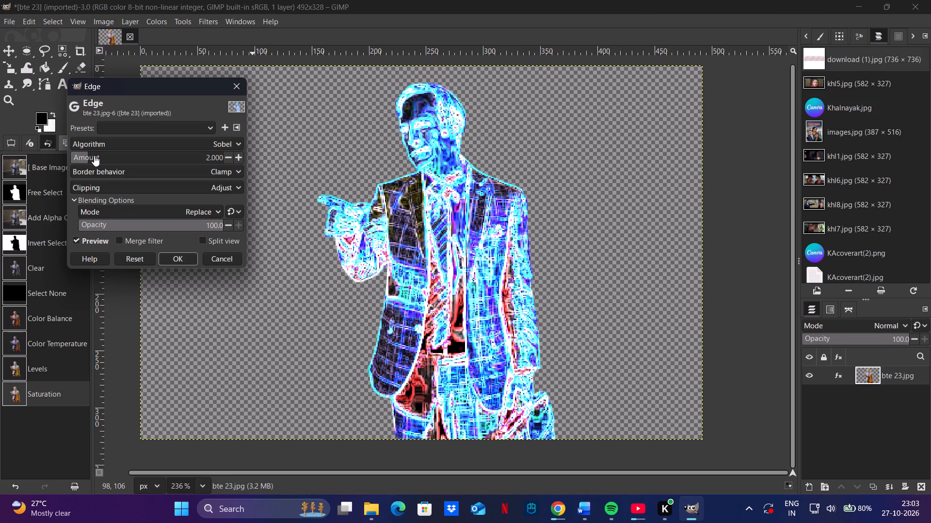
drag(77, 162, 87, 165)
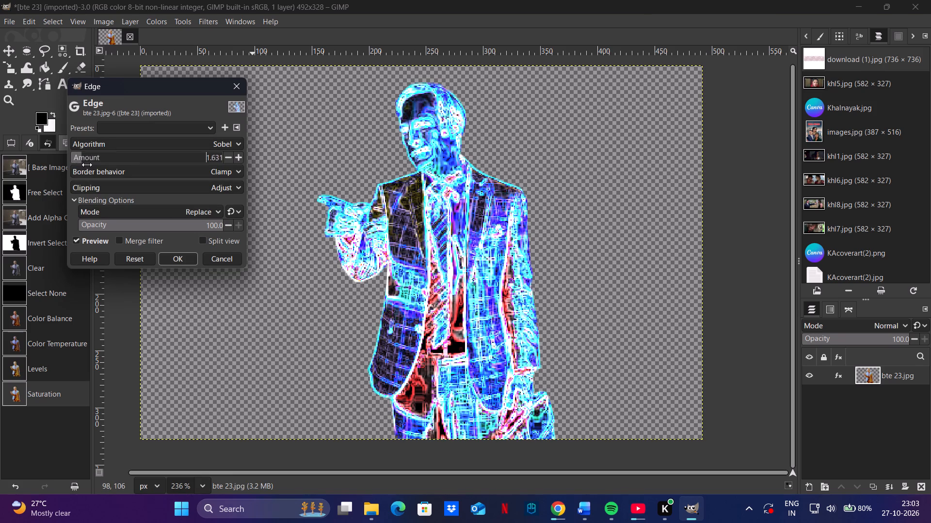
drag(87, 165, 0, 163)
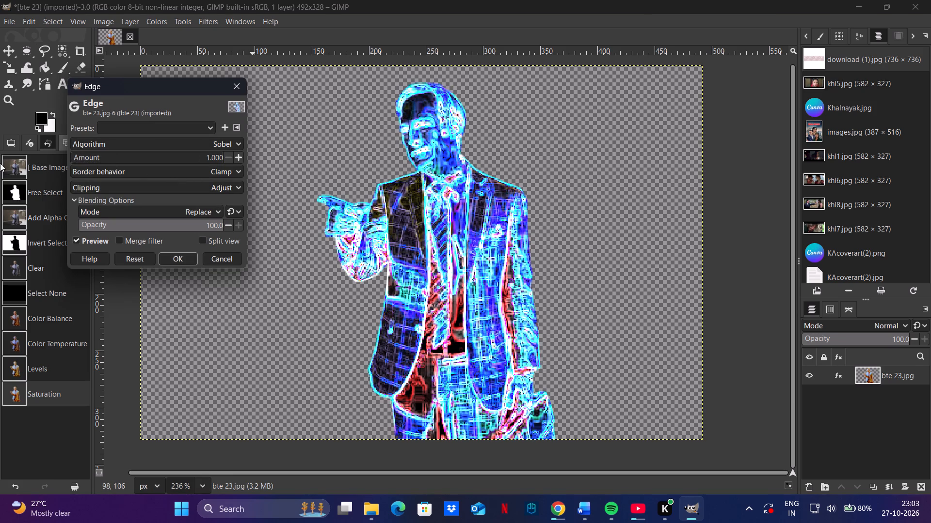
click(169, 148)
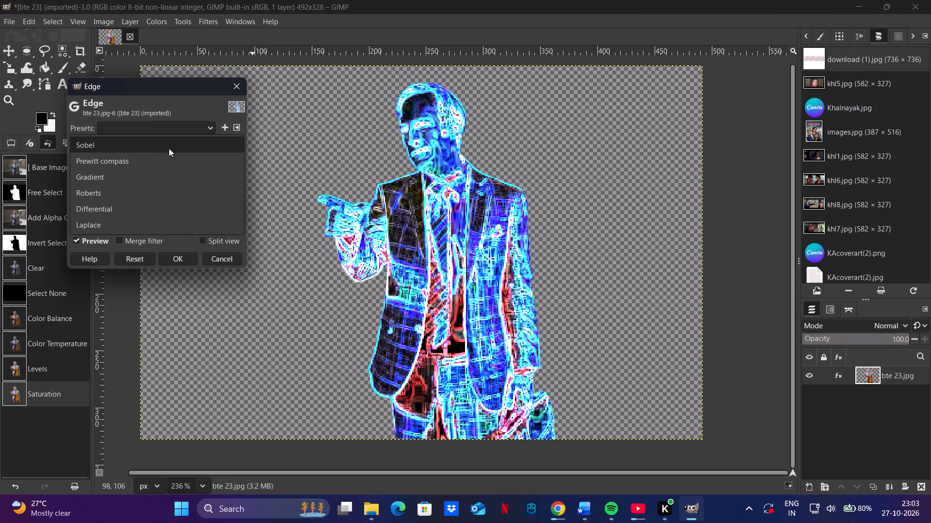
click(162, 161)
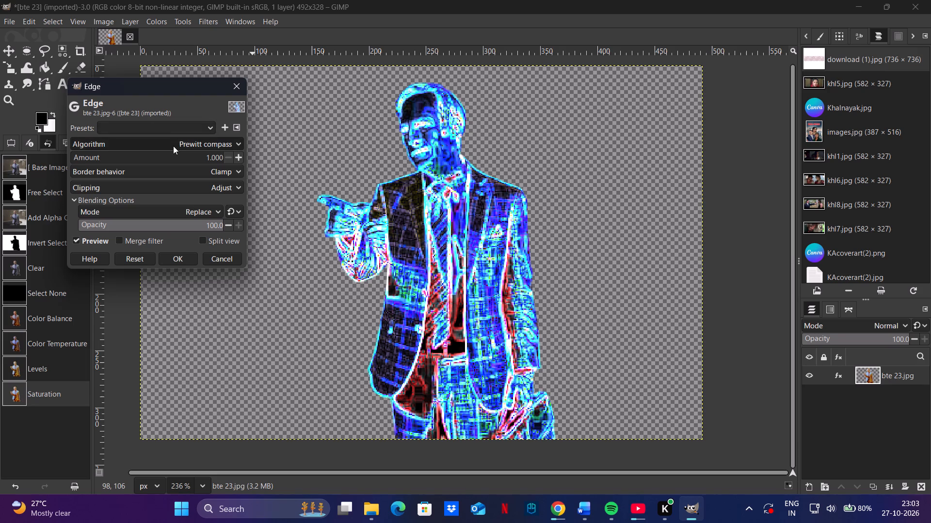
click(173, 146)
click(163, 171)
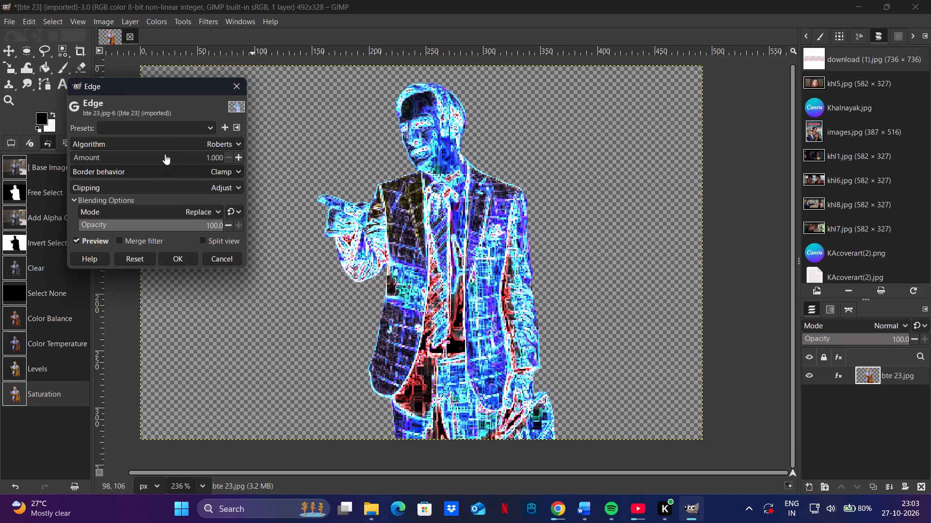
click(166, 145)
click(146, 131)
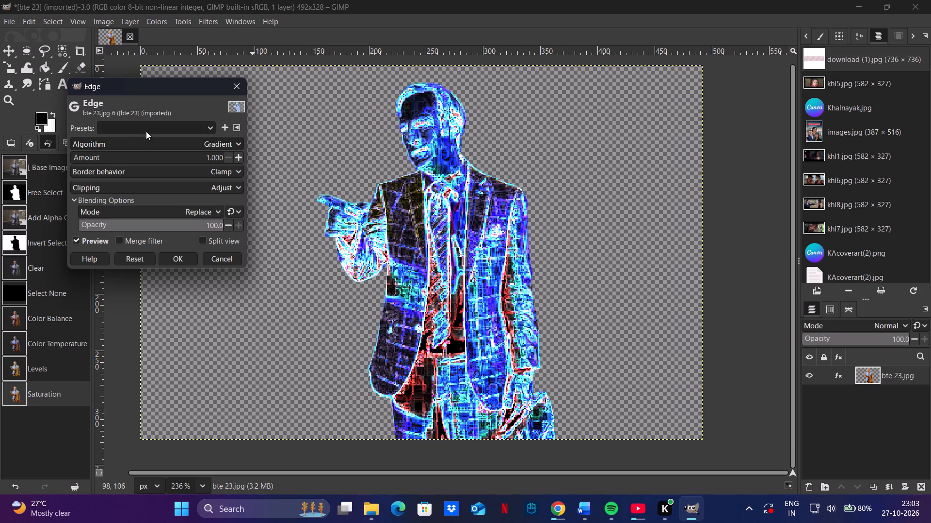
drag(141, 140, 132, 194)
click(132, 194)
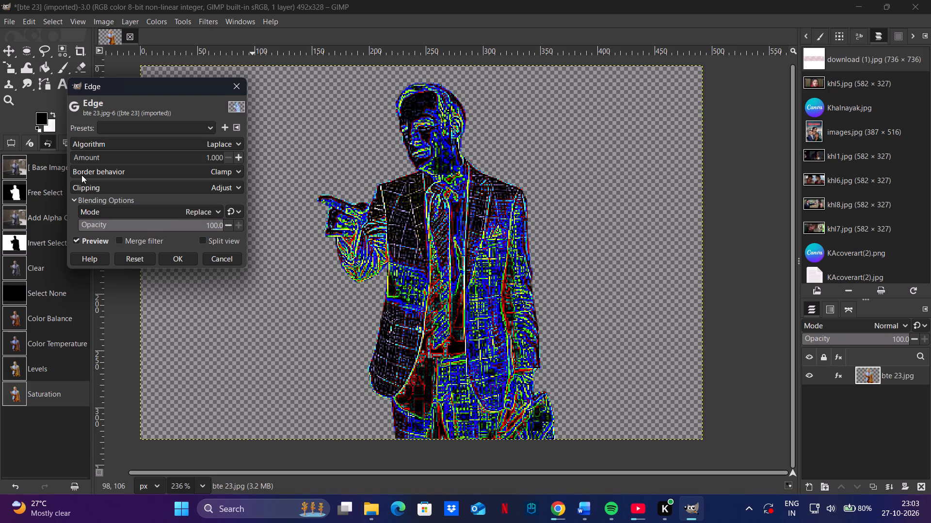
click(184, 261)
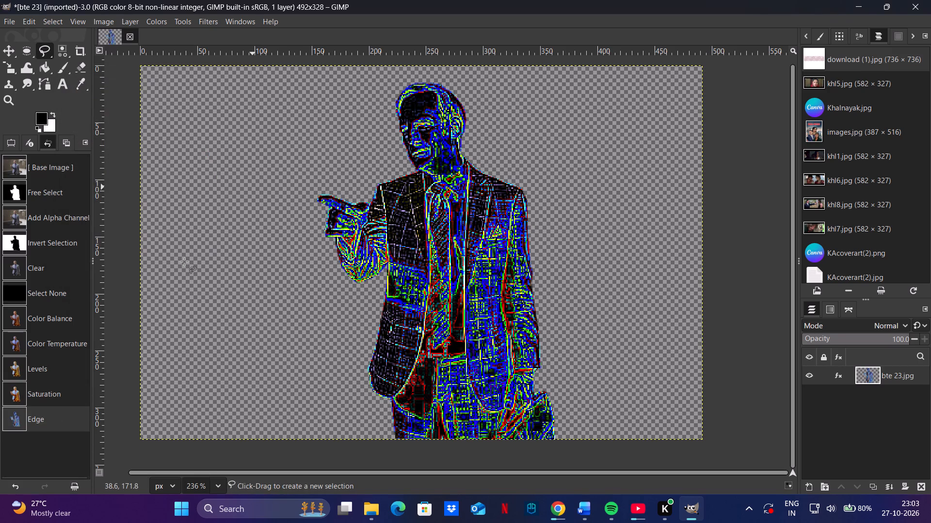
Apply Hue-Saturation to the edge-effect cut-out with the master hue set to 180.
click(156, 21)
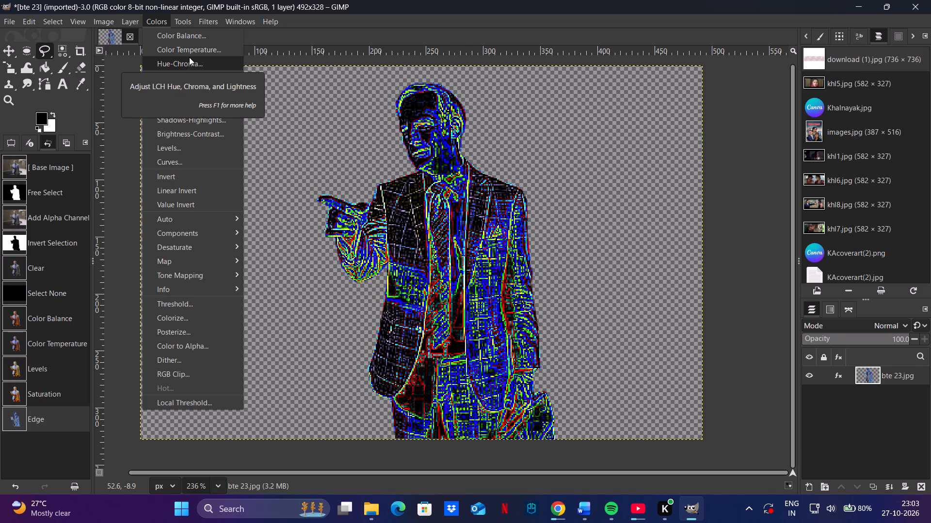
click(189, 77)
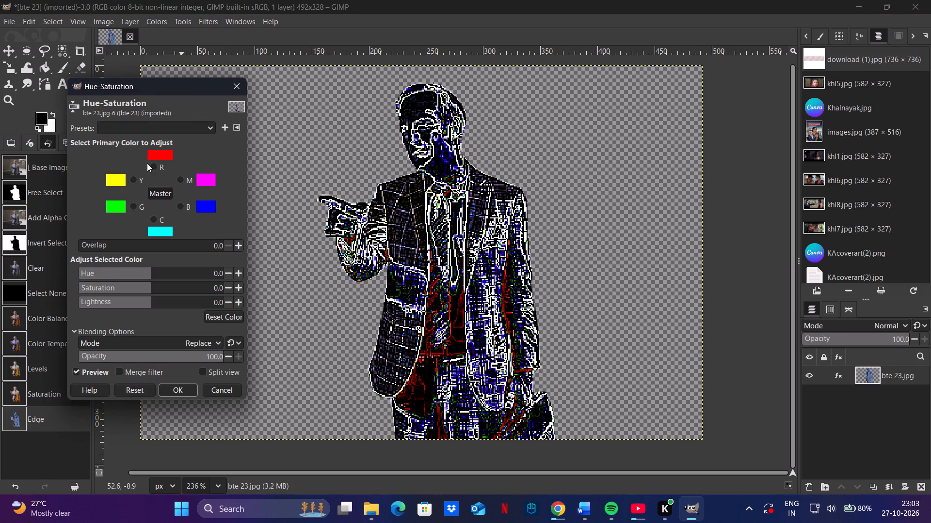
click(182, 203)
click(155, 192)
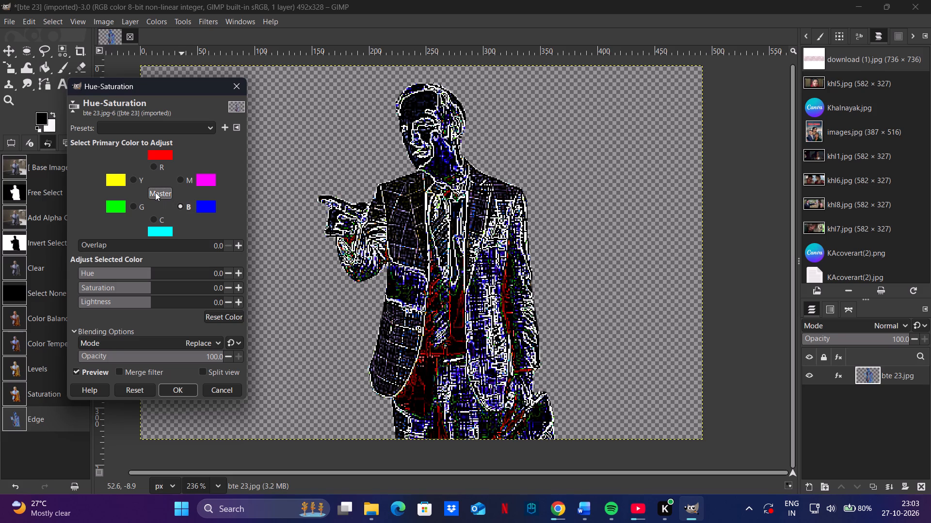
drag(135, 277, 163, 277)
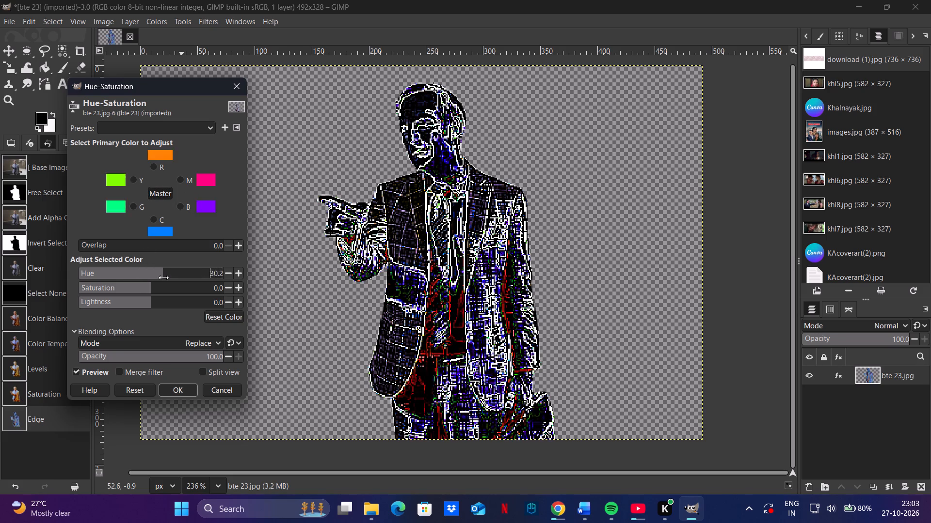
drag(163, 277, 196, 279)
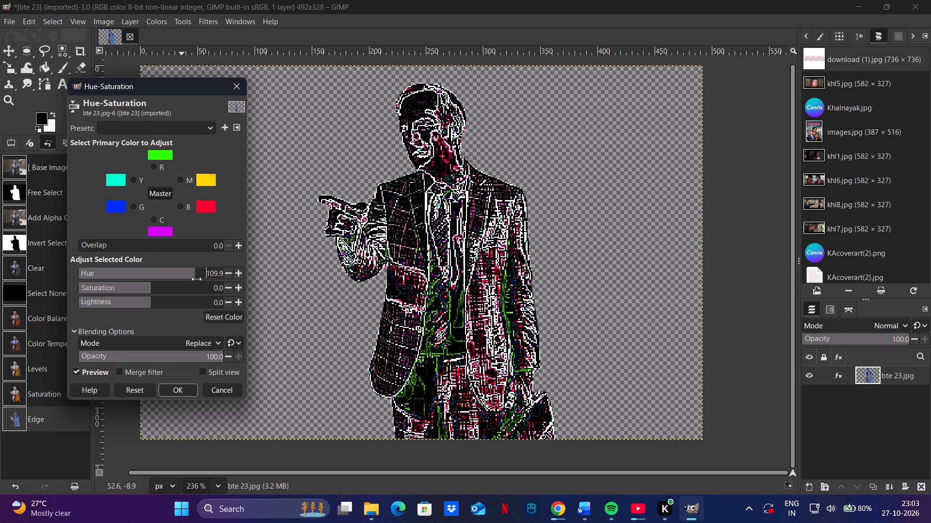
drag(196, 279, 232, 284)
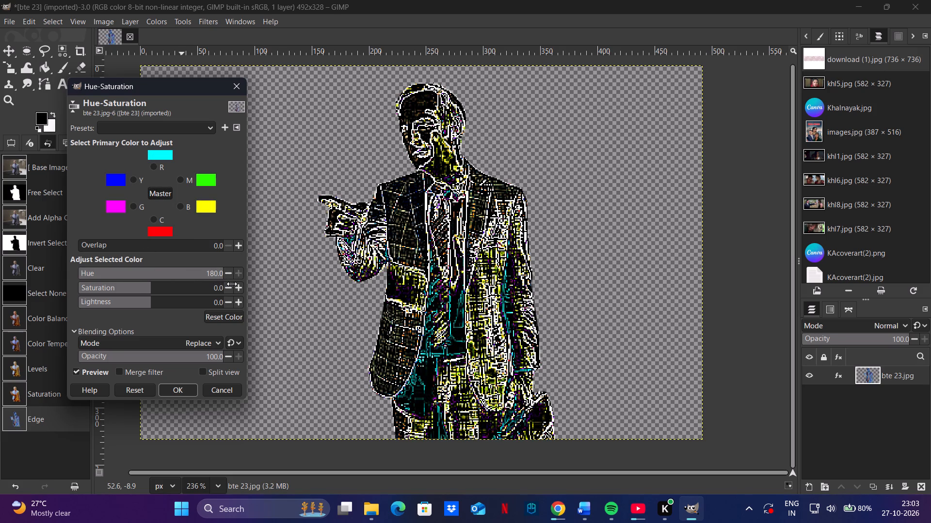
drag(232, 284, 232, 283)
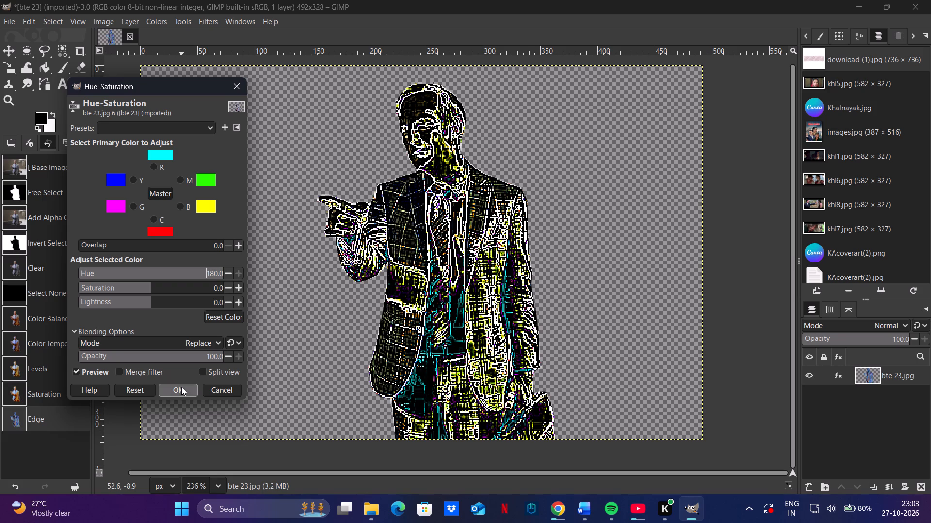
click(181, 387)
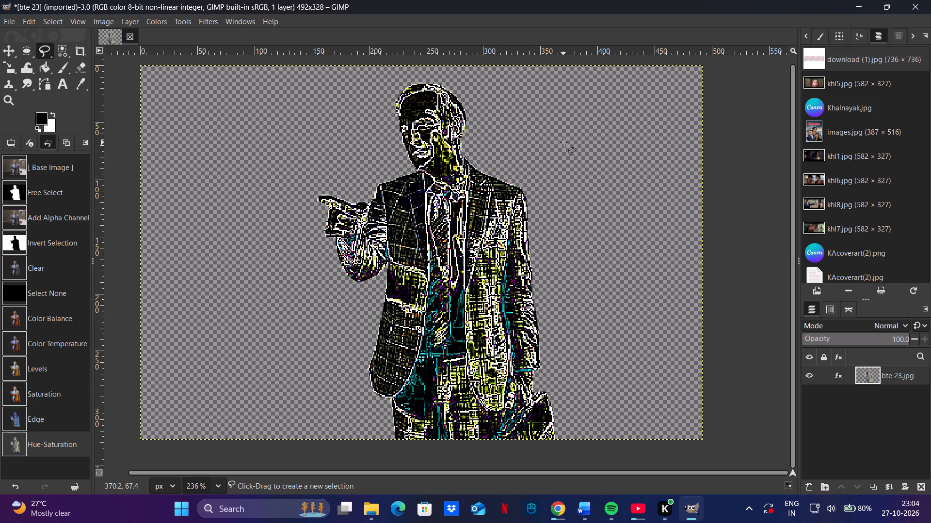
Revert the image to its Saturation state in the undo history, discarding the Edge and Hue-Saturation effects.
ctrl+scroll(516, 156, up, 6)
scroll(516, 156, right, 1)
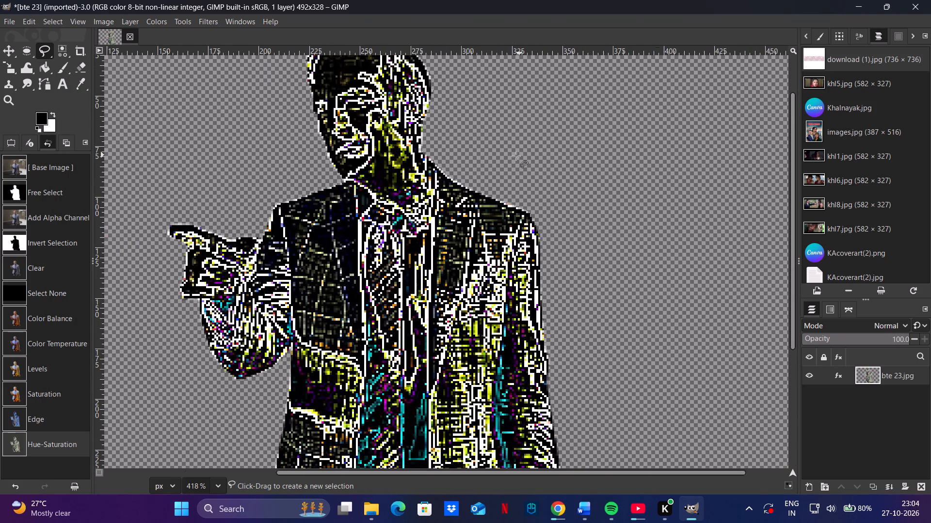
scroll(516, 156, right, 1)
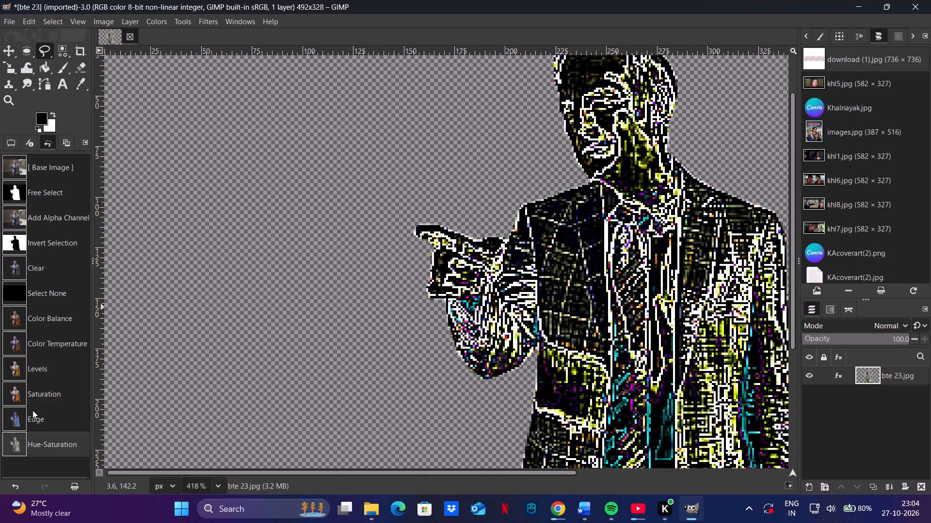
click(32, 410)
click(41, 389)
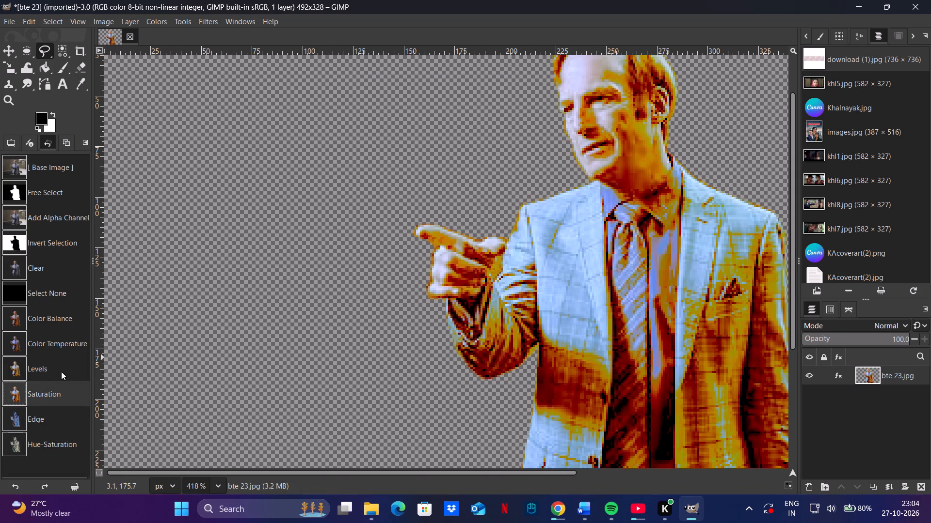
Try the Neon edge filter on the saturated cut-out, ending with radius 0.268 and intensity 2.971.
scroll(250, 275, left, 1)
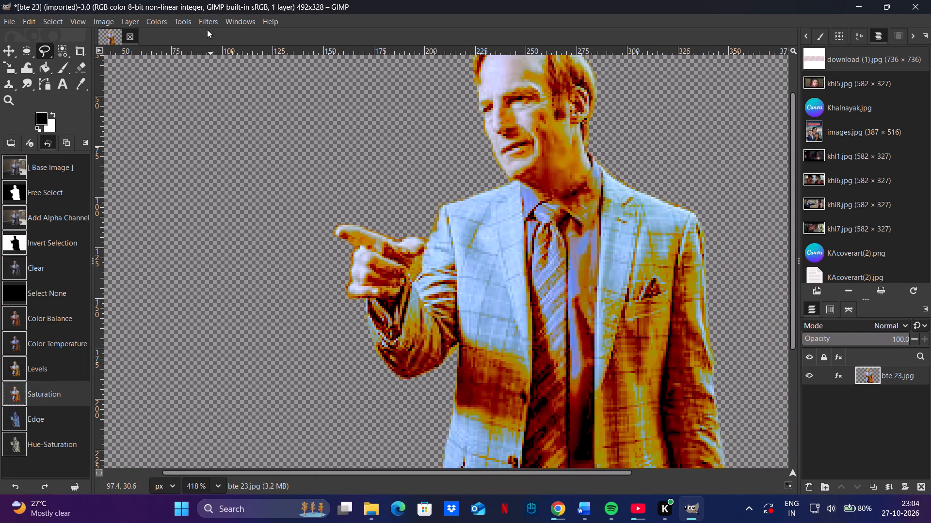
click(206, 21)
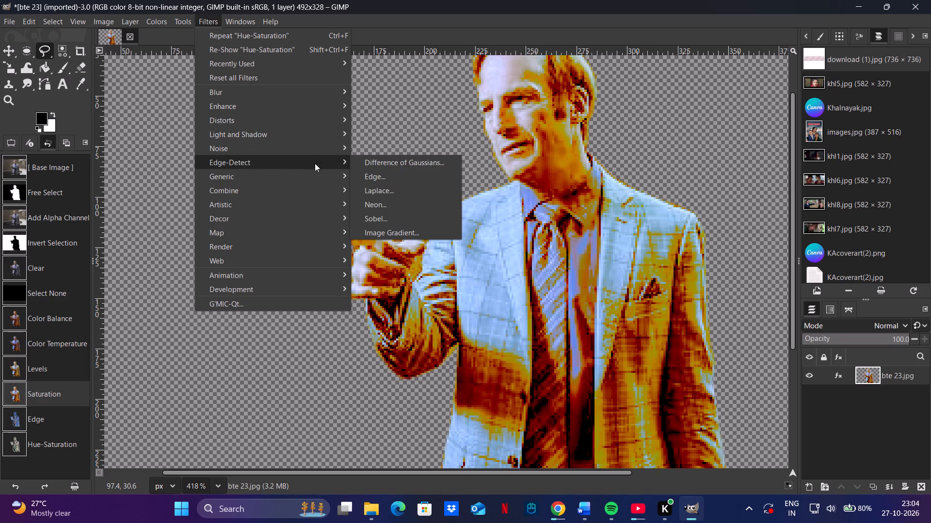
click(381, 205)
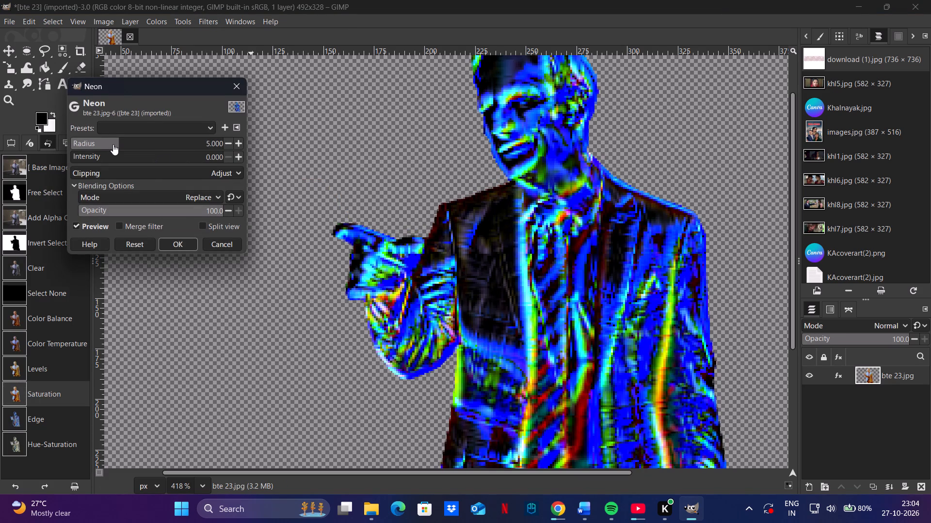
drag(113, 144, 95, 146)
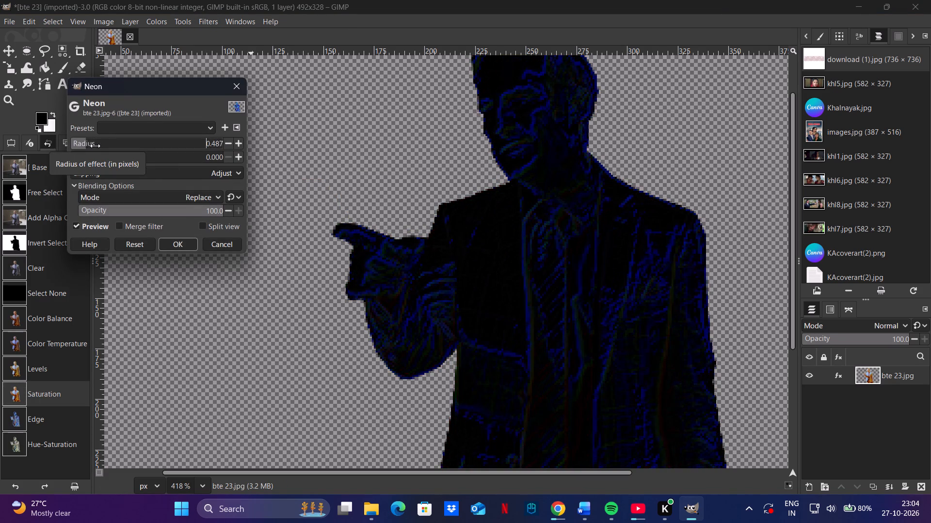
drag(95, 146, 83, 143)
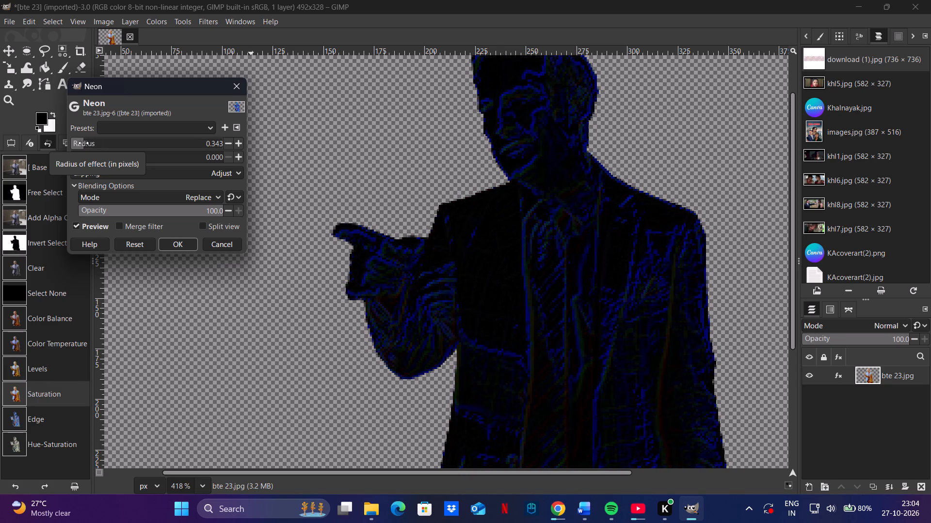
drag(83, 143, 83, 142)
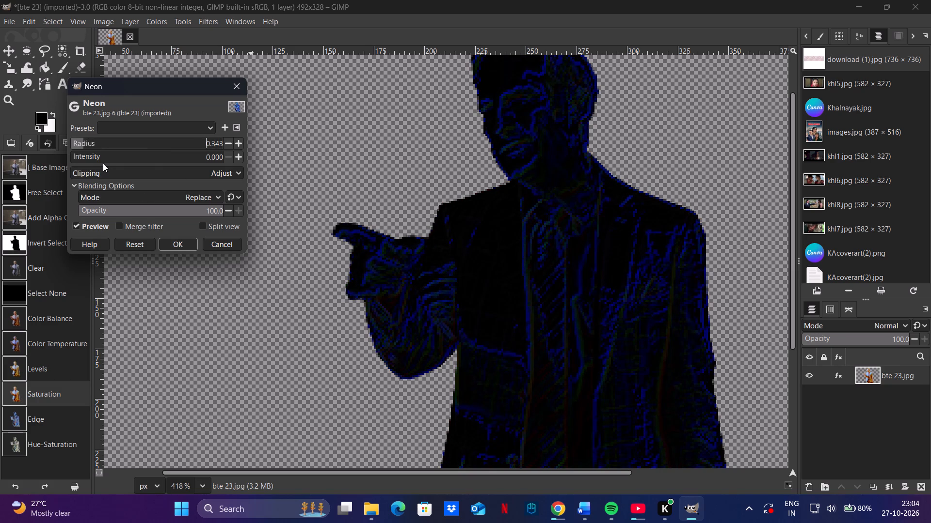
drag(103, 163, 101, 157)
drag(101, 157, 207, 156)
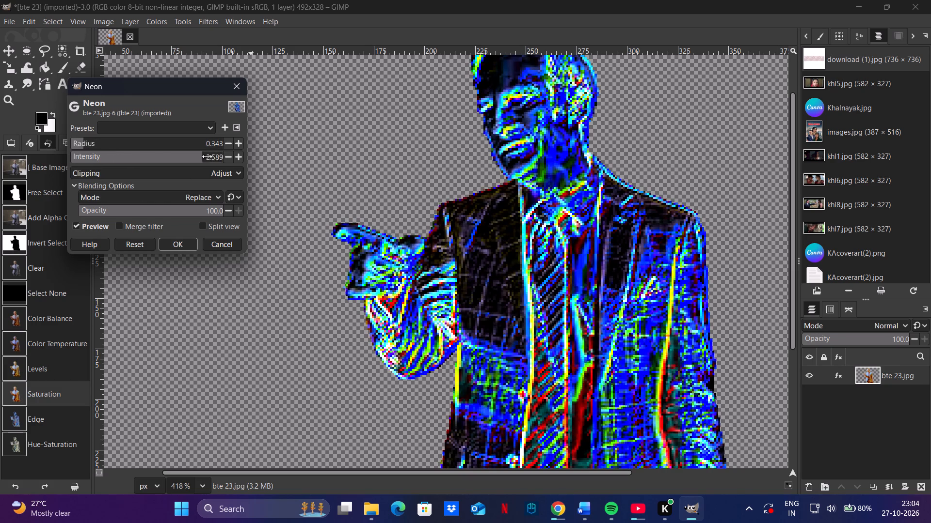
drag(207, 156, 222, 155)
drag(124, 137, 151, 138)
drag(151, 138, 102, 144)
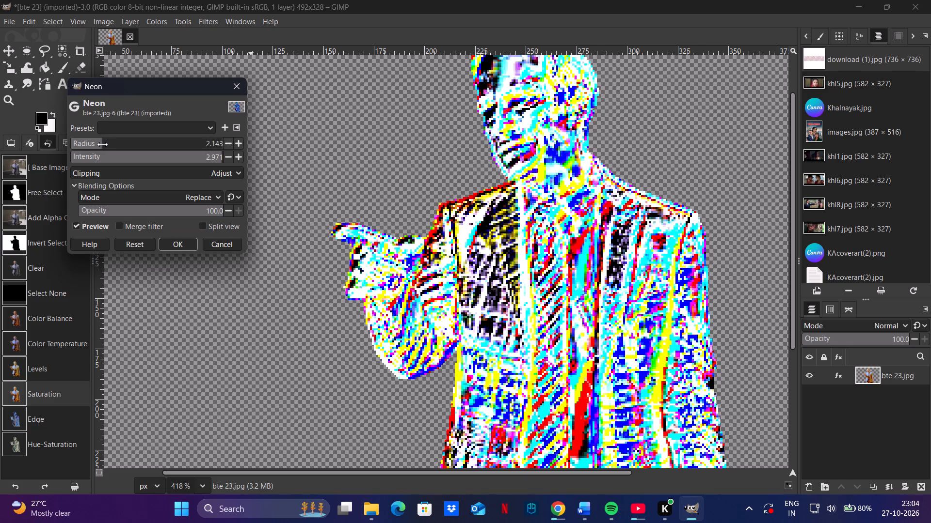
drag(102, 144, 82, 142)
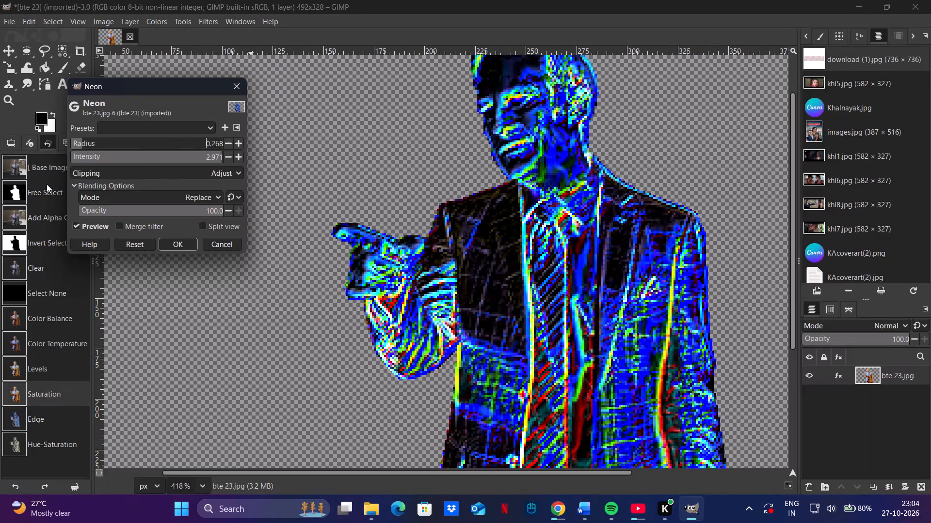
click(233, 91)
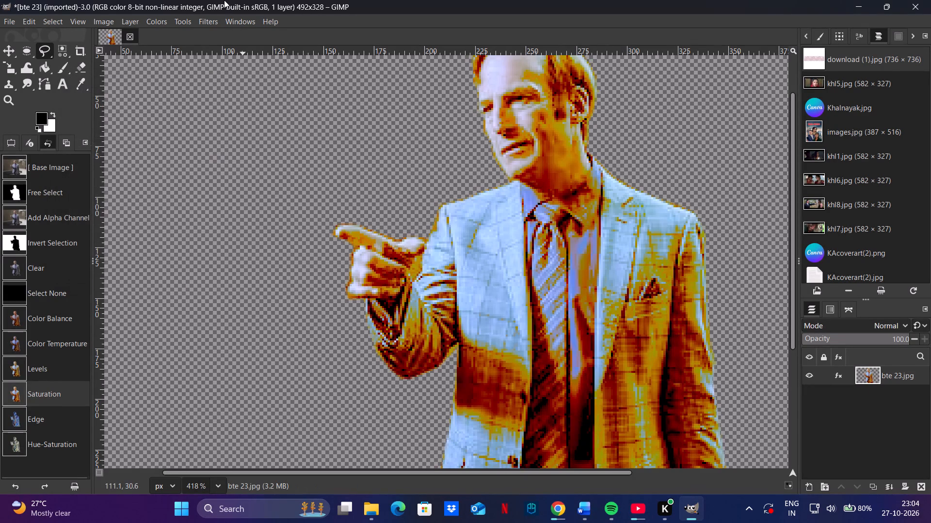
Apply Sharpen (Unsharp Mask) to the cut-out with radius about 57.8 and amount 0.
click(182, 24)
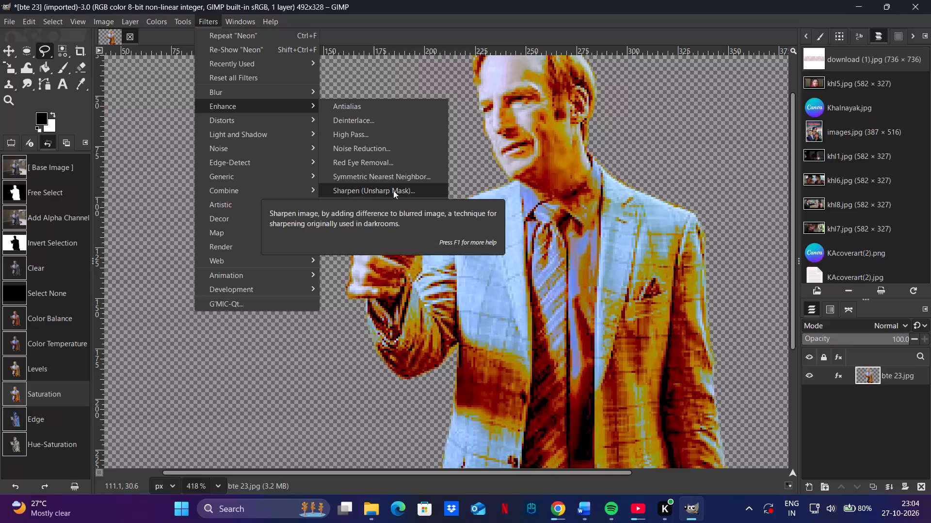
click(393, 190)
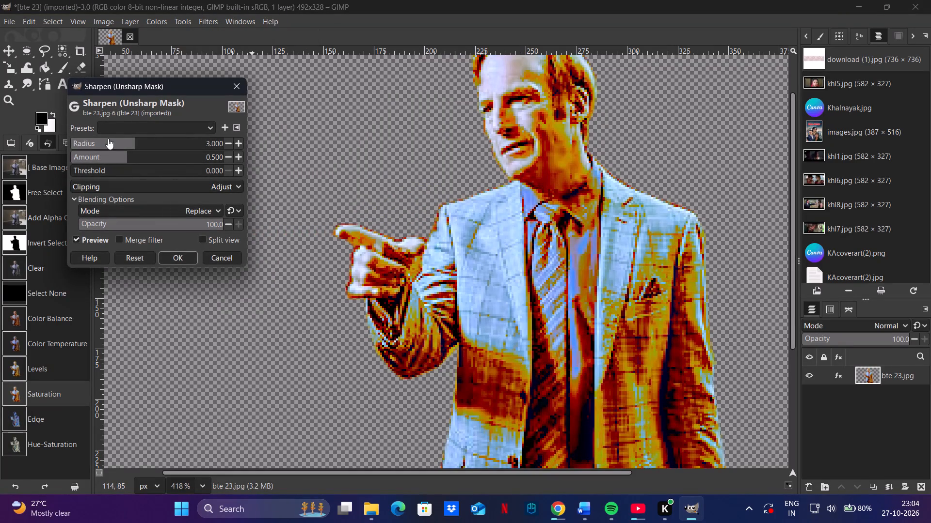
drag(108, 138, 243, 143)
drag(142, 153, 38, 157)
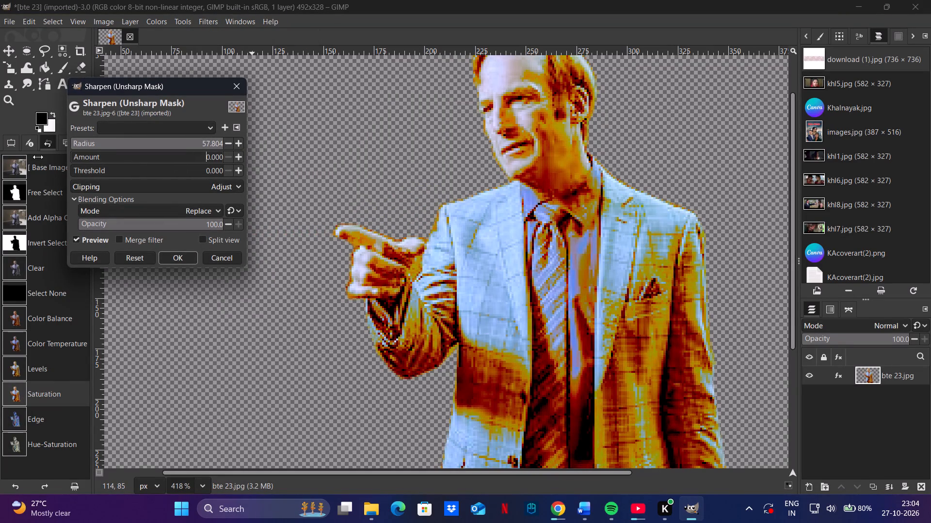
drag(38, 157, 38, 156)
click(160, 258)
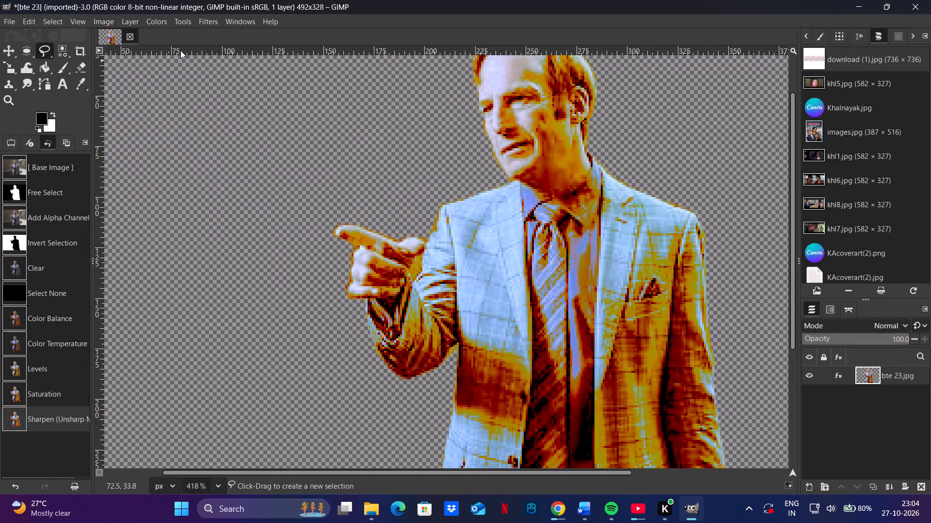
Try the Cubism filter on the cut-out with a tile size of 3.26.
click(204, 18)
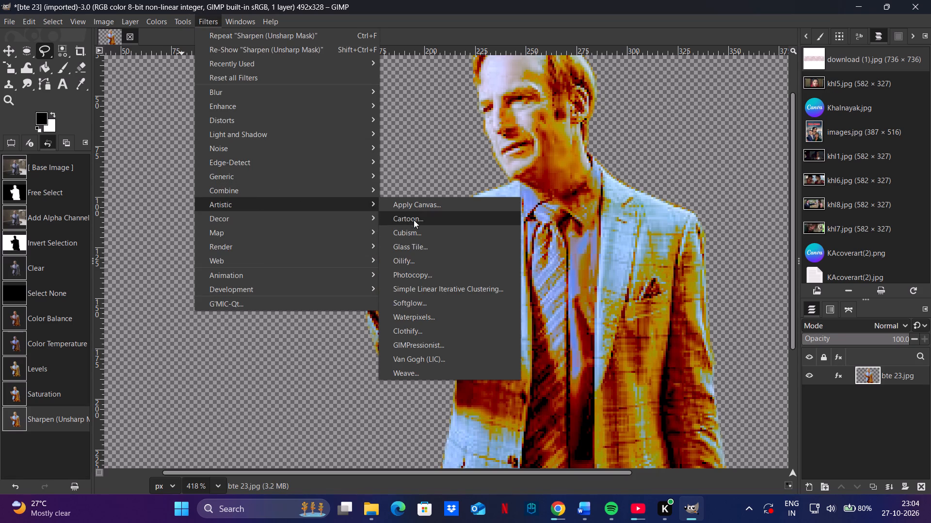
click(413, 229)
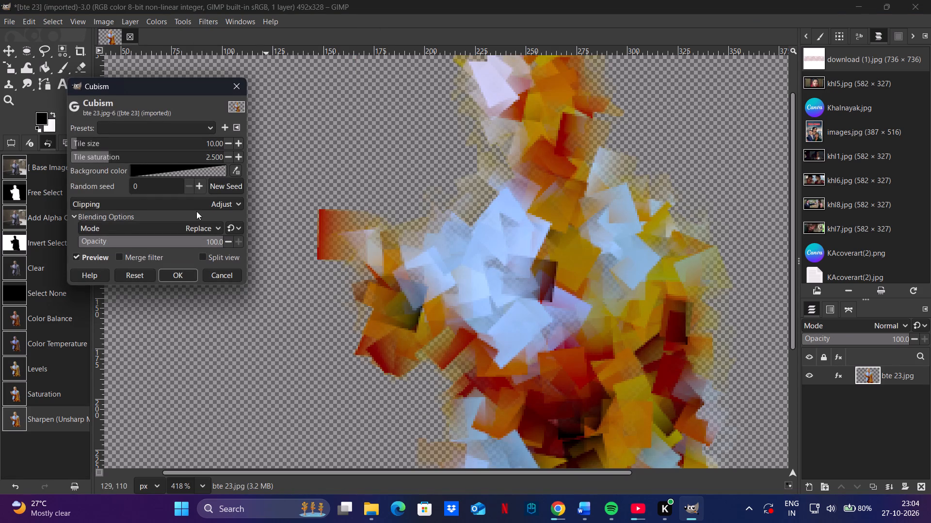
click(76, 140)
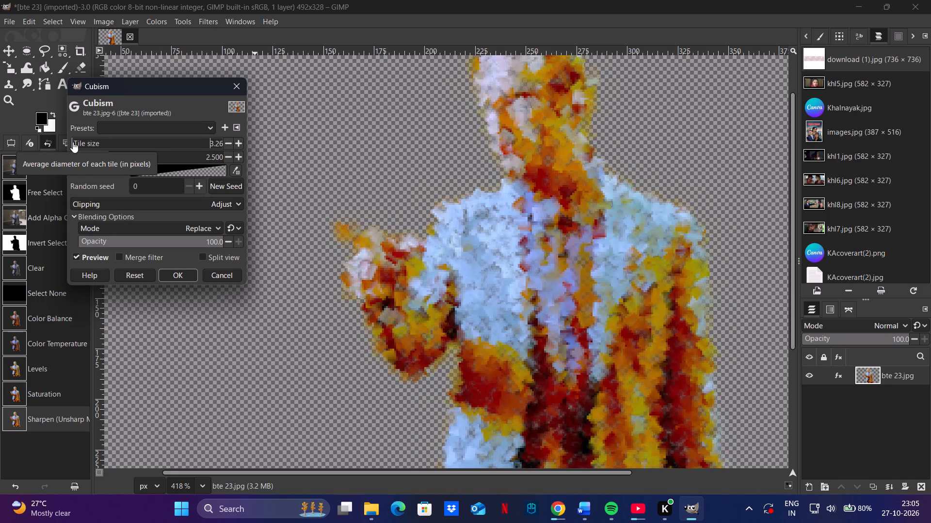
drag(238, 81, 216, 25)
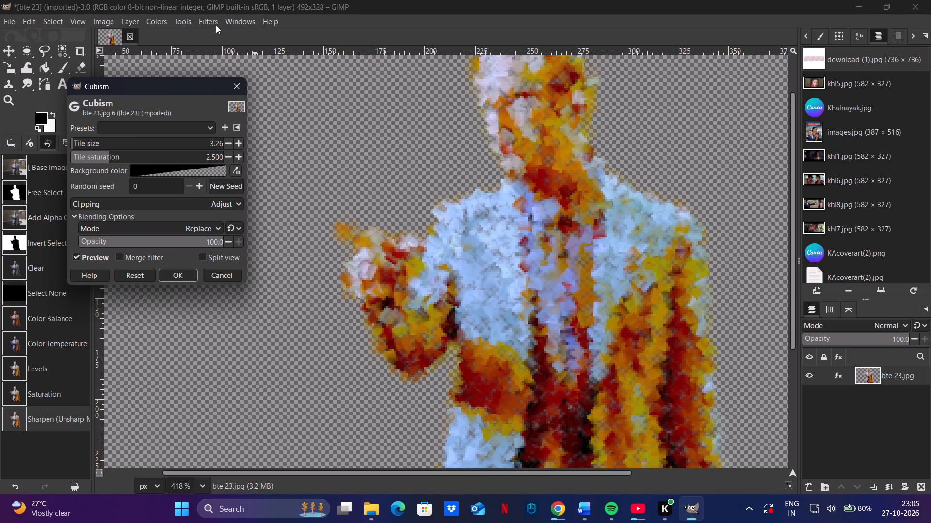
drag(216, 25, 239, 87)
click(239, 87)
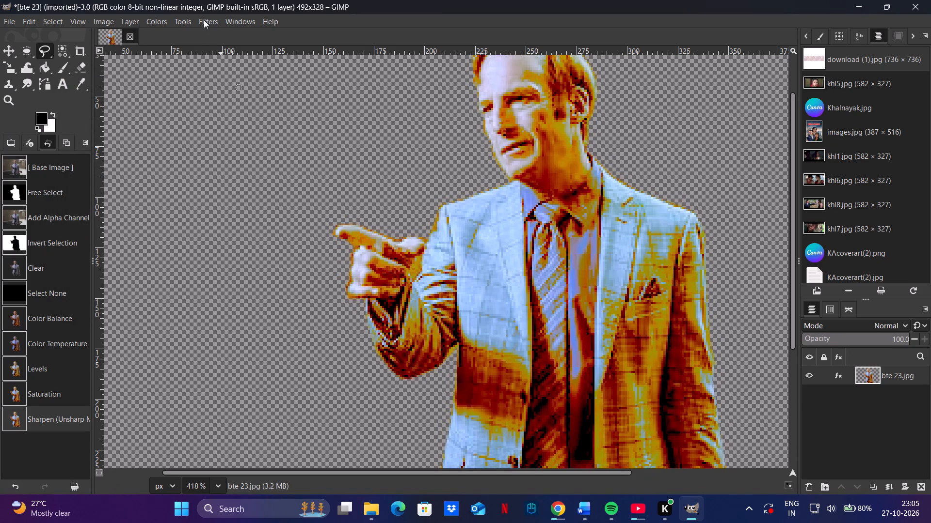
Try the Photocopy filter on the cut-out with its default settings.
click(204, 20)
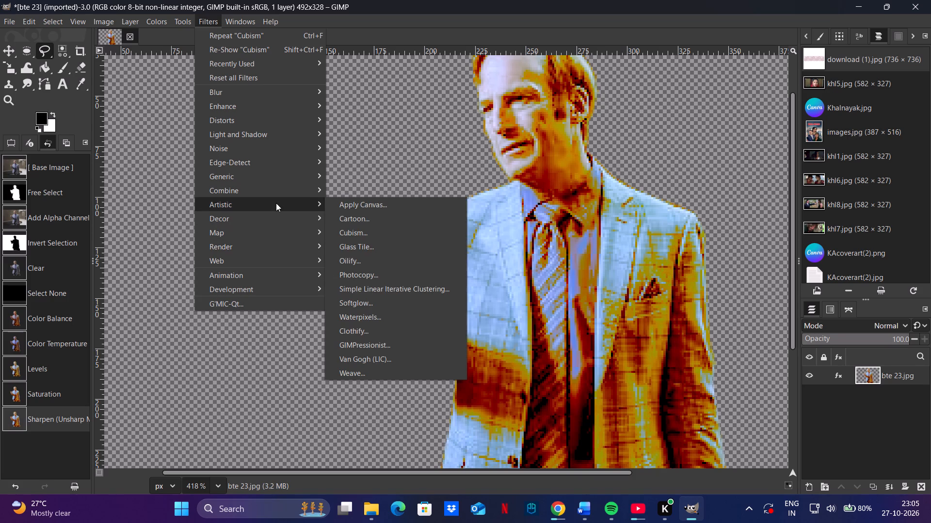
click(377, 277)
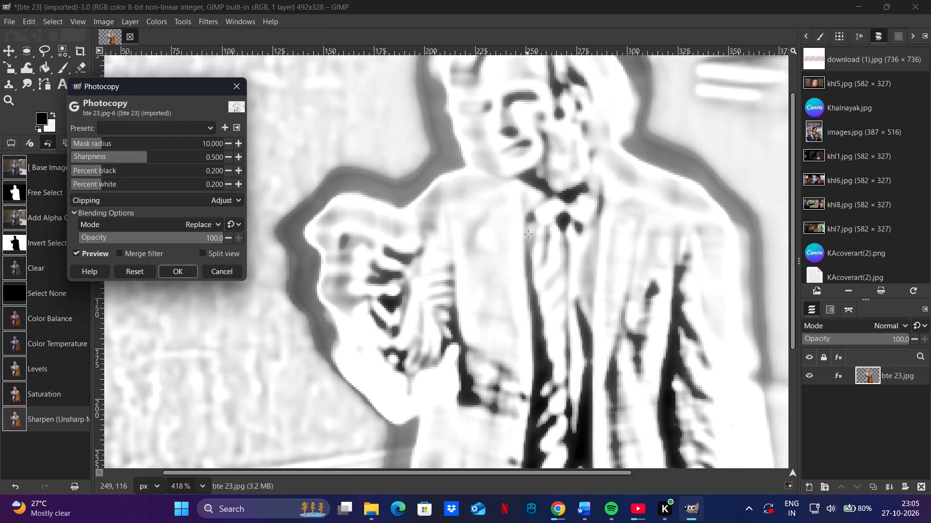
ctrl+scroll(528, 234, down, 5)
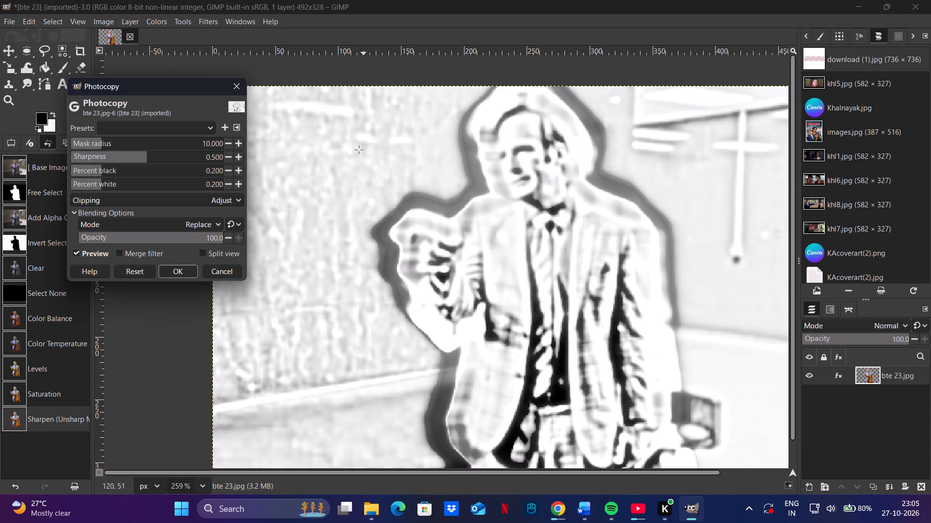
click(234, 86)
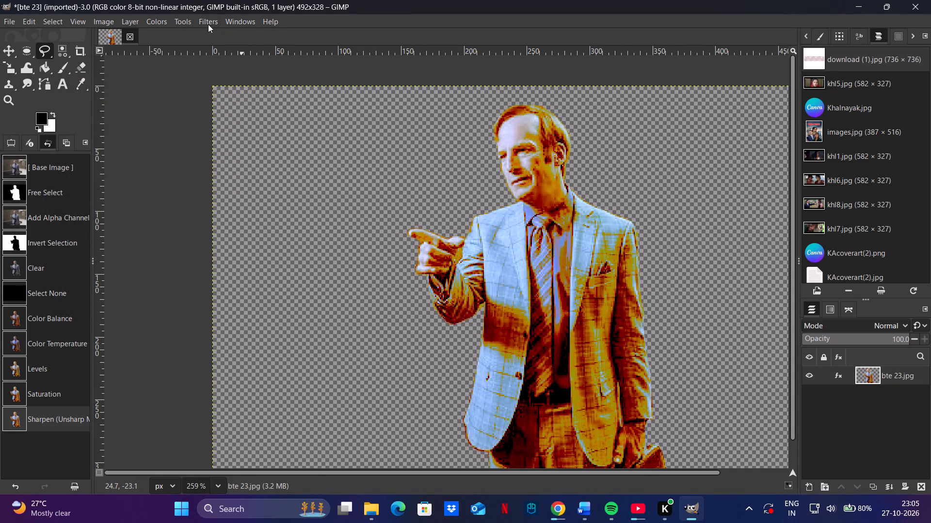
Apply the Cartoon filter to the cut-out with mask radius about 21.975 and percent black about 0.041.
click(208, 24)
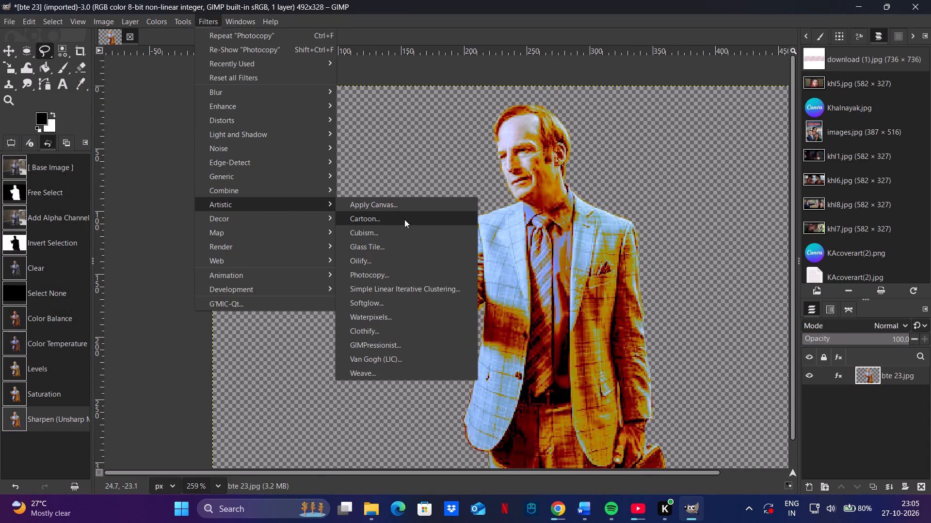
click(380, 215)
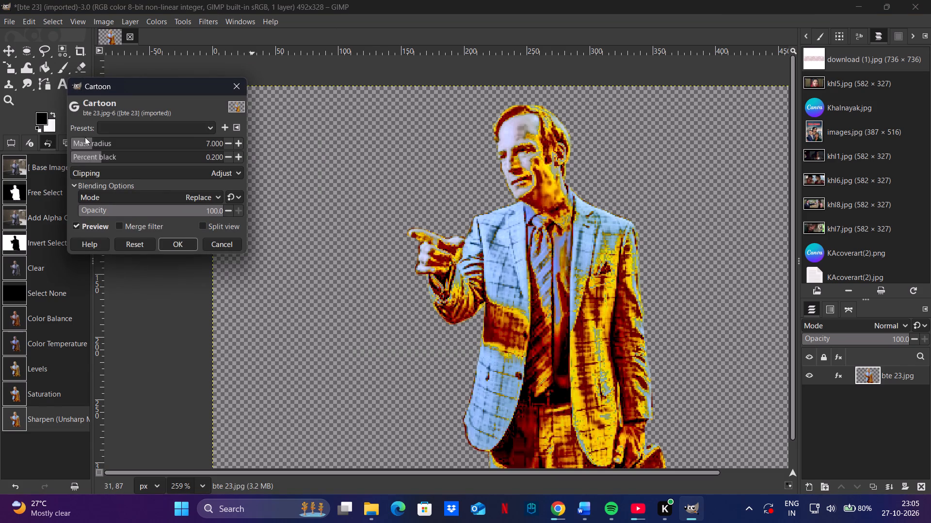
drag(85, 142, 269, 144)
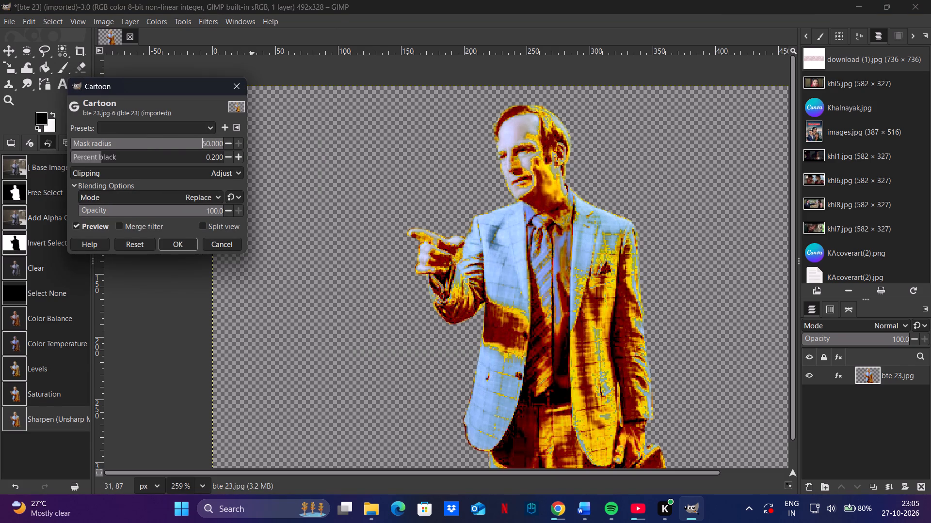
drag(269, 144, 138, 148)
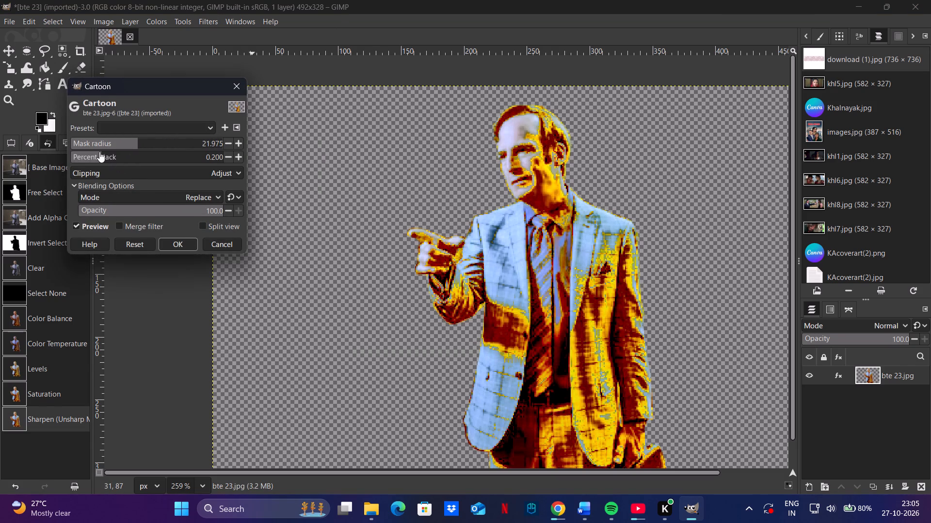
drag(99, 152, 144, 149)
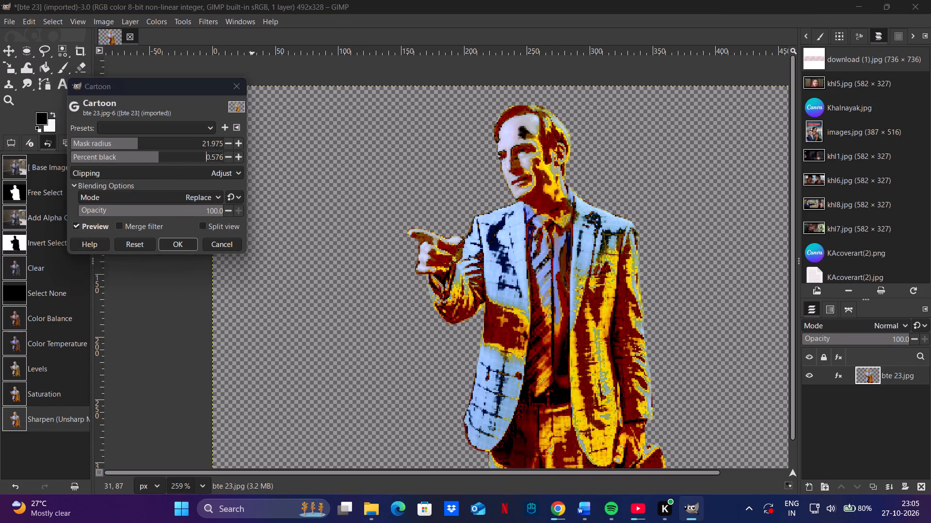
drag(144, 149, 77, 154)
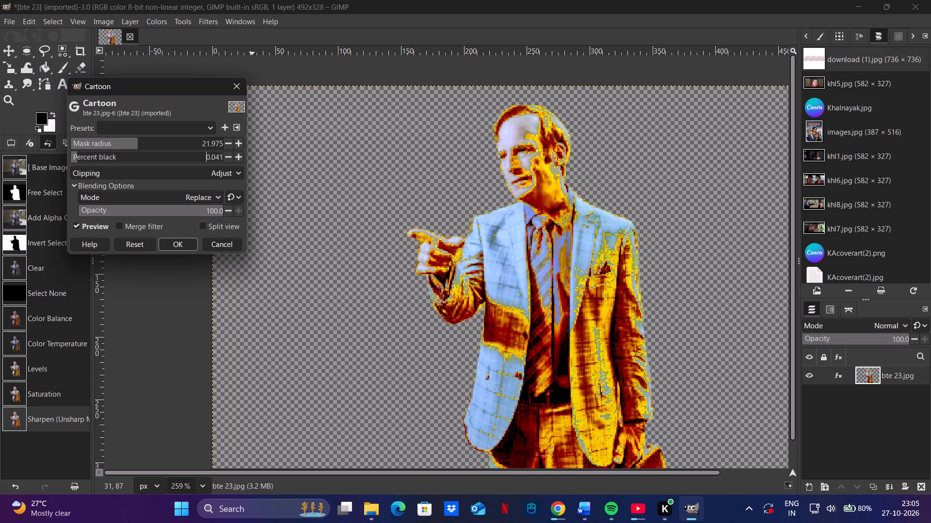
click(172, 242)
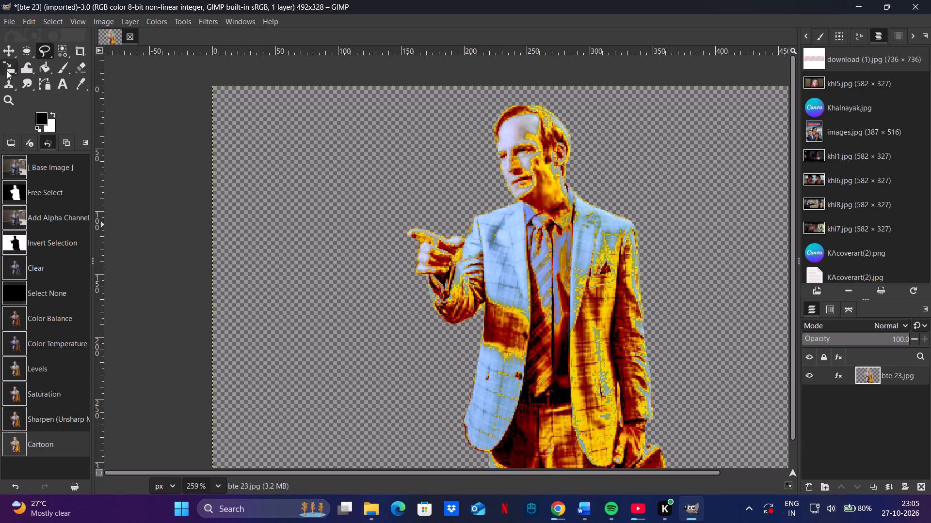
Add a text box about 167 px wide in the empty area above the pointing hand, reading "BETTER".
click(65, 70)
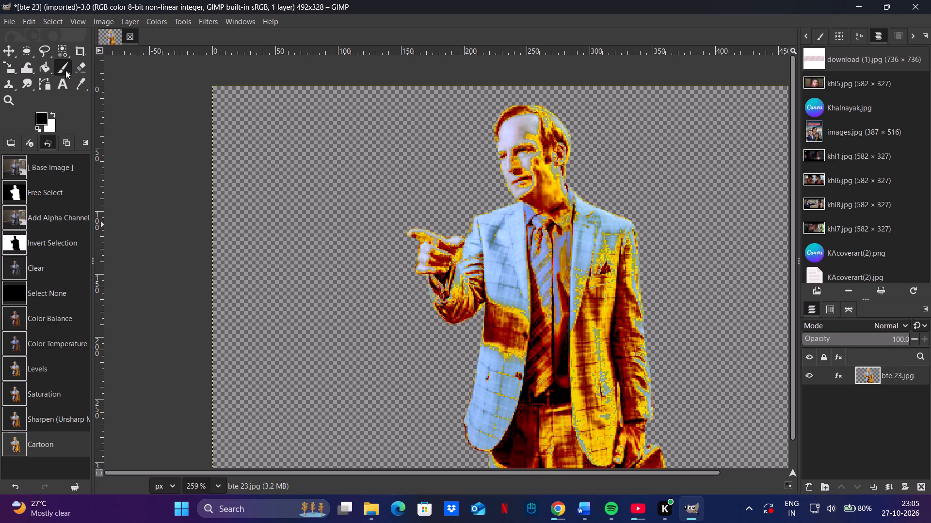
click(61, 86)
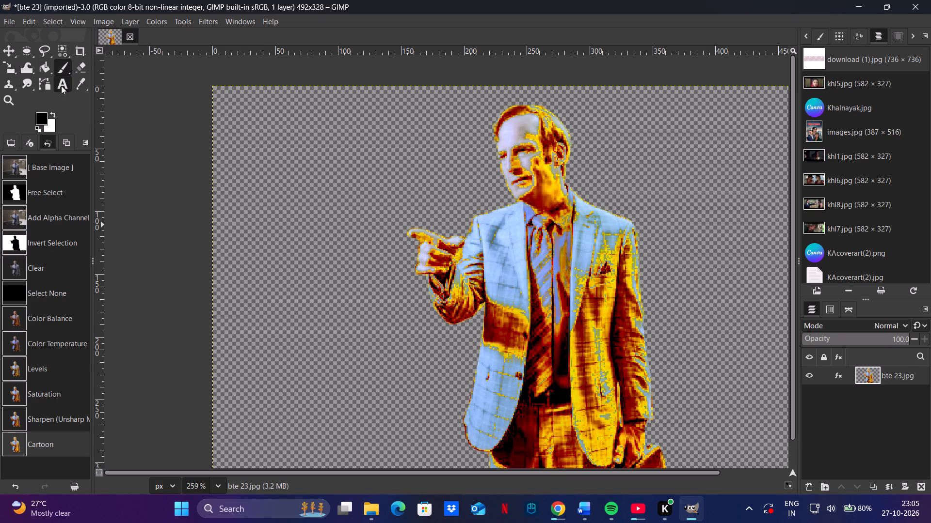
click(61, 86)
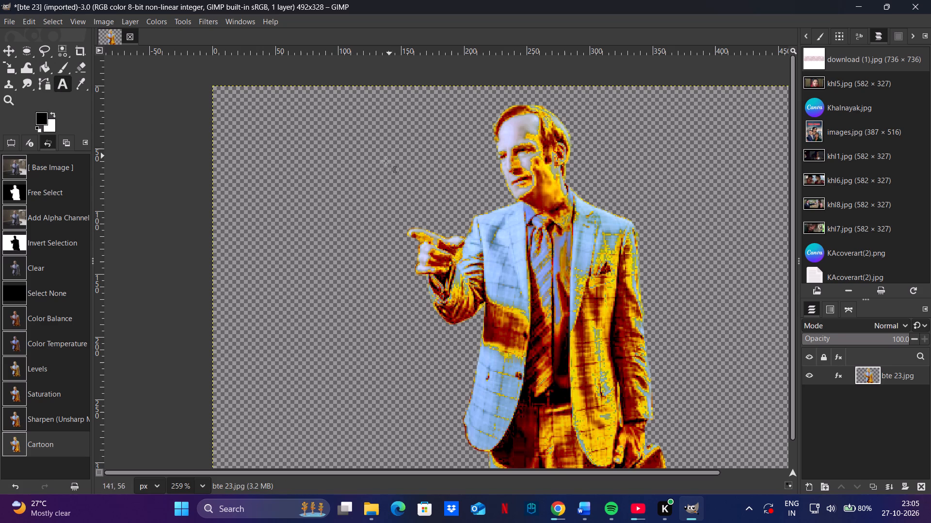
drag(265, 179, 474, 214)
click(339, 196)
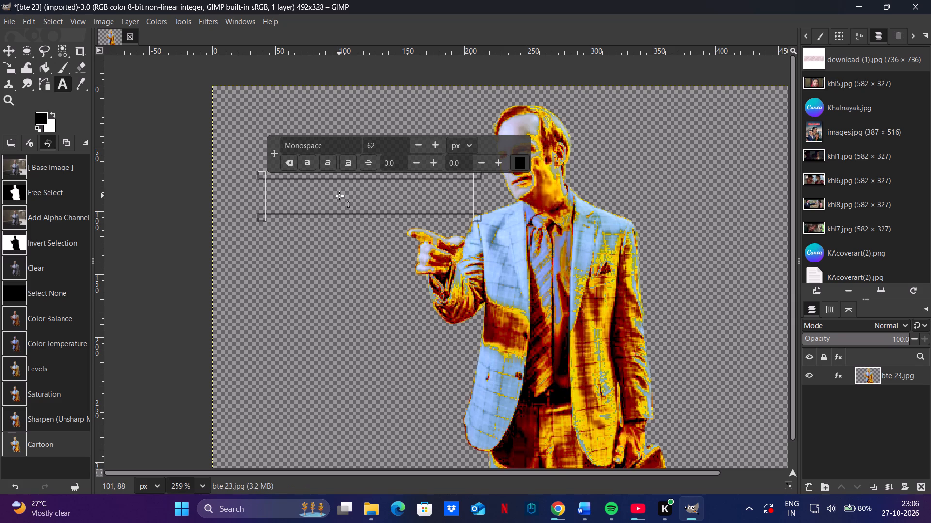
click(339, 196)
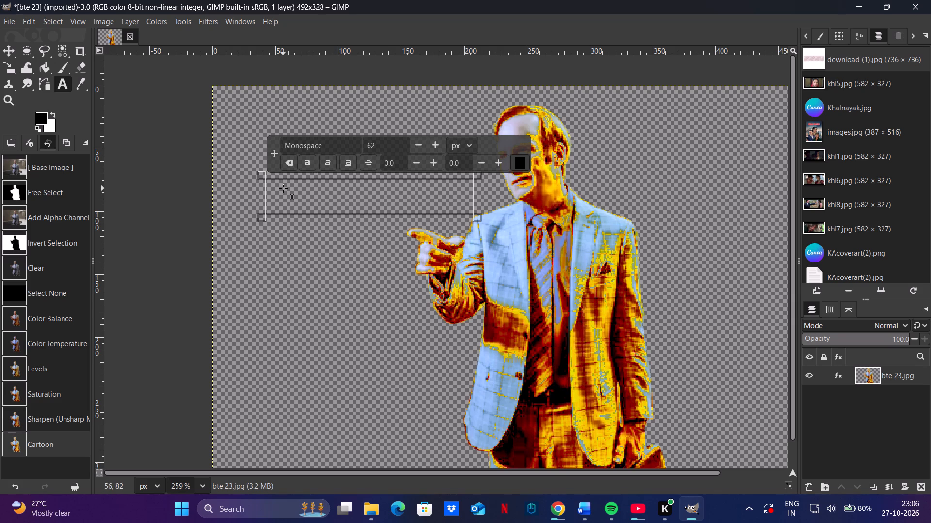
click(283, 188)
key(h)
key(BackSpace)
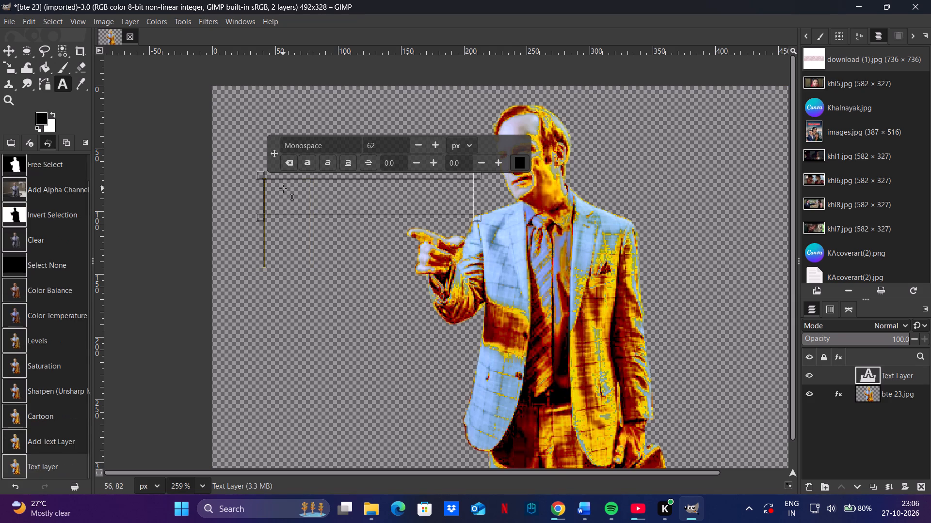
key(shift+b)
key(shift+e)
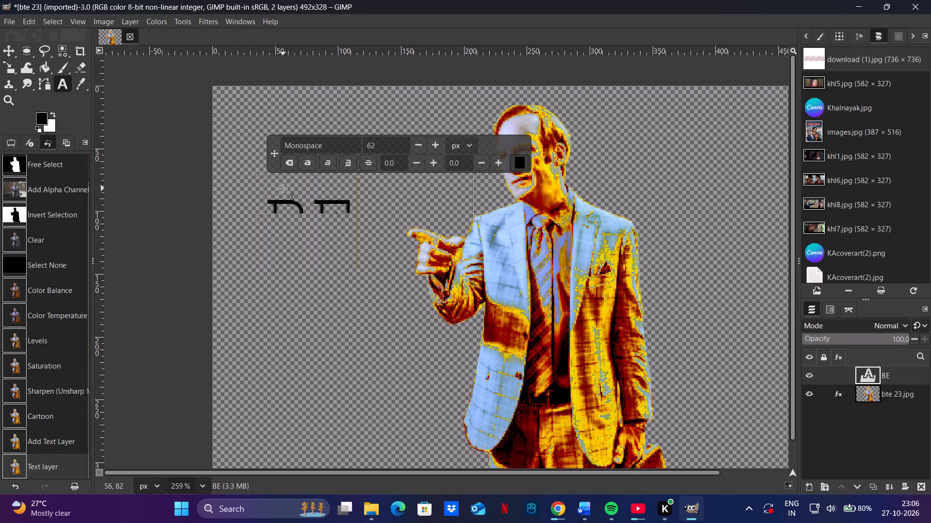
text(TTER)
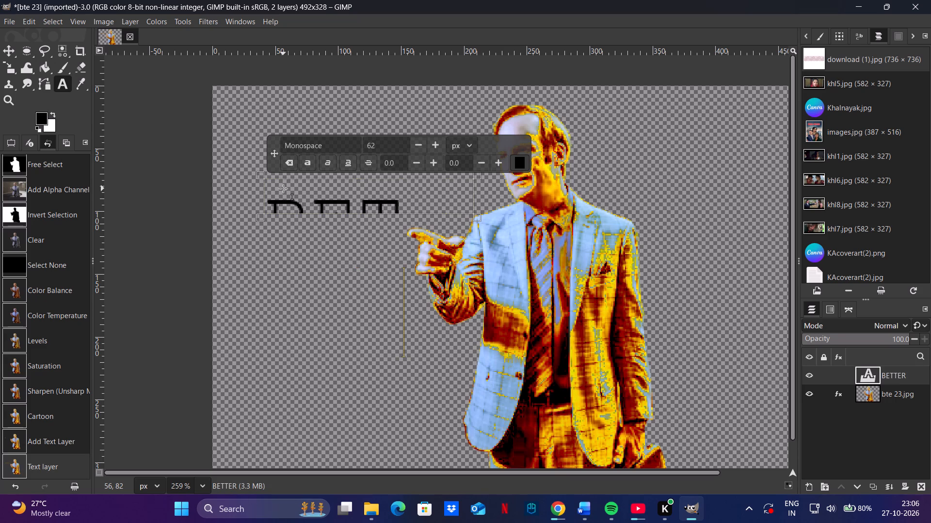
Set the size of the BETTER text to 20 px.
triple_click(417, 148)
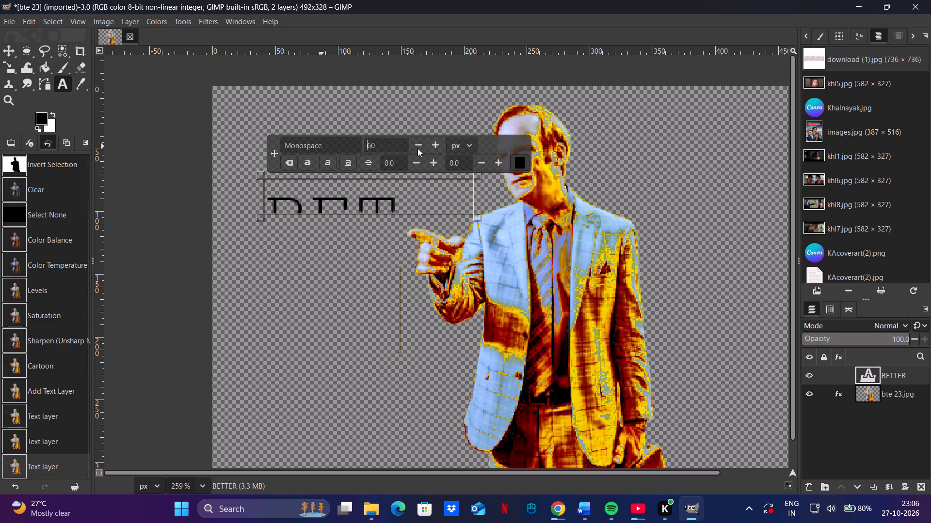
triple_click(417, 148)
triple_click(417, 148)
double_click(417, 148)
drag(417, 148, 415, 147)
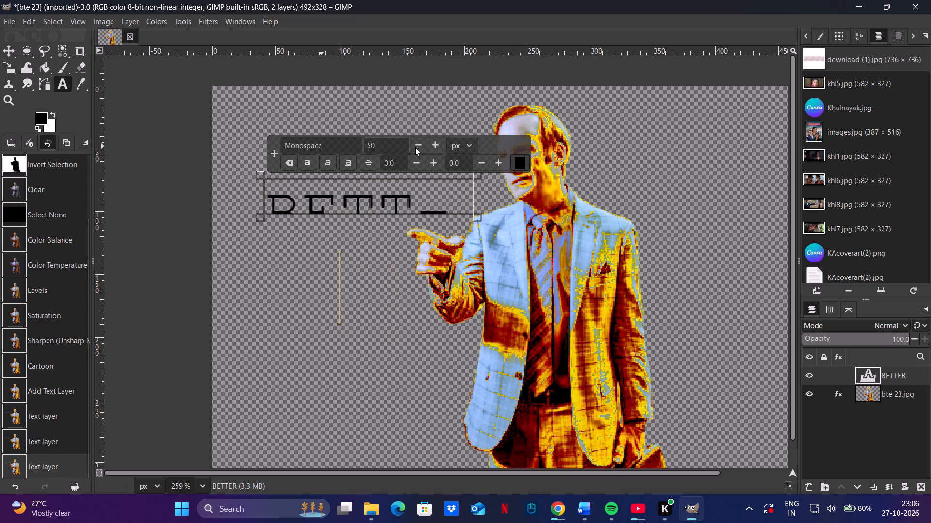
drag(415, 147, 388, 141)
click(388, 141)
key(BackSpace)
key(BackSpace)
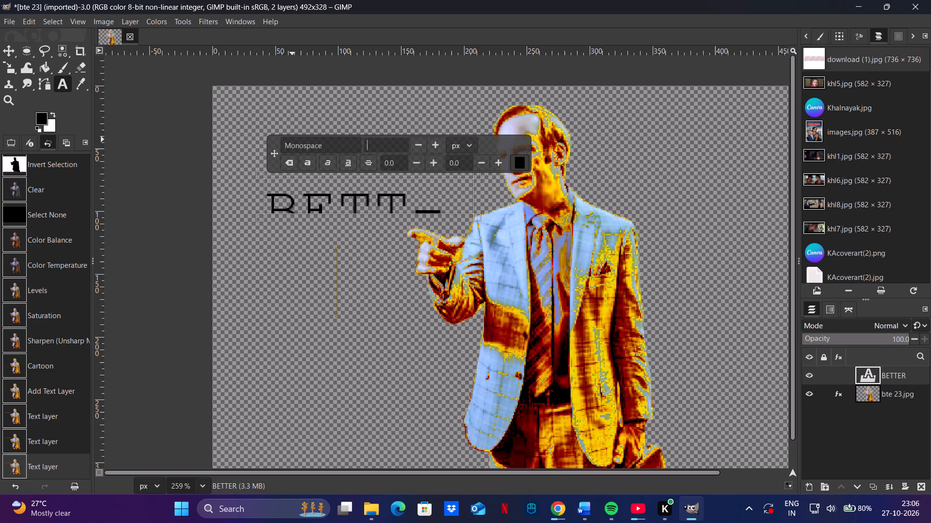
text(20)
key(Return)
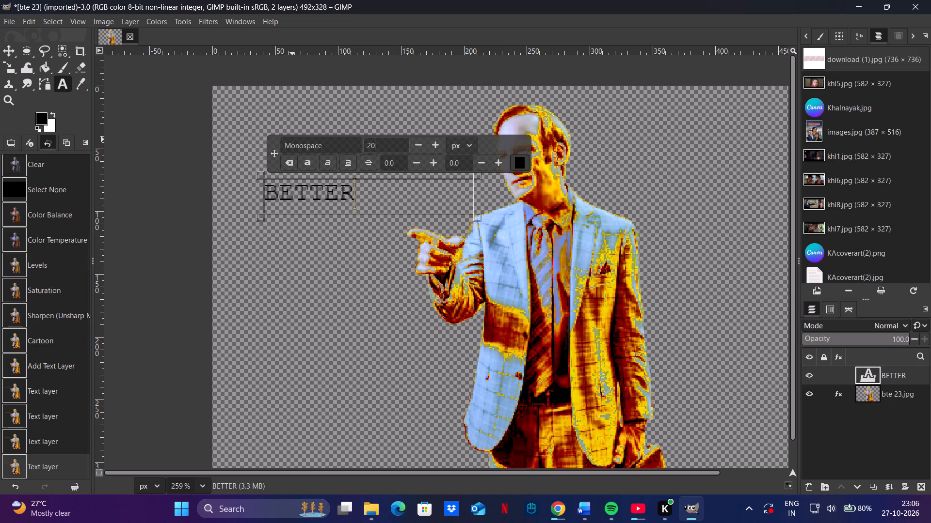
Continue the text after BETTER so that it reads "BETTER CALL Saul".
key(space)
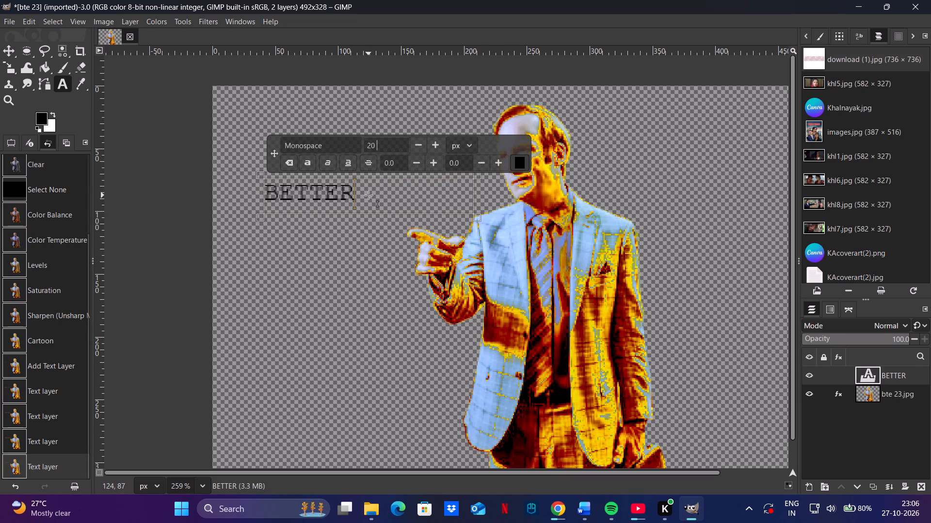
click(369, 195)
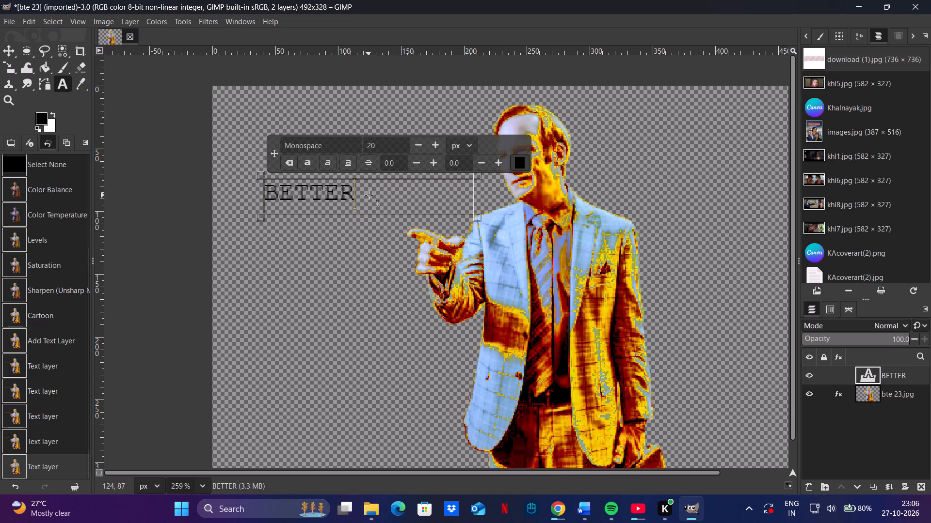
click(369, 195)
key(space)
key(BackSpace)
key(space)
text(CA)
text(LL Sau)
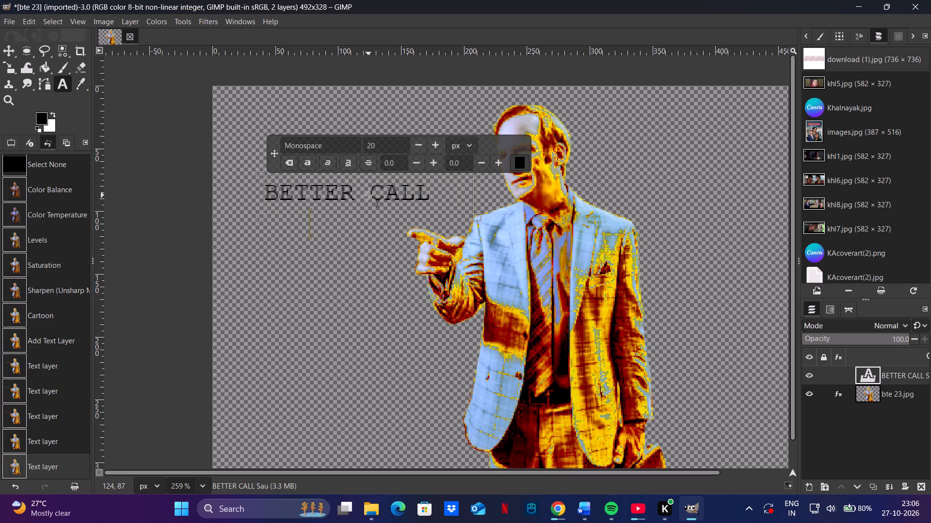
key(l)
Extend the text box downward so the second line with Saul fits inside it.
drag(457, 218, 461, 252)
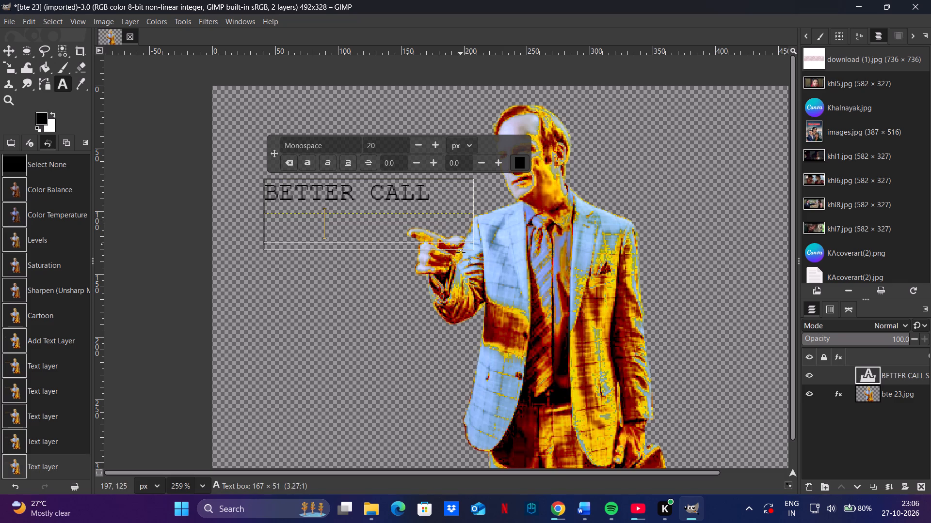
drag(461, 252, 458, 278)
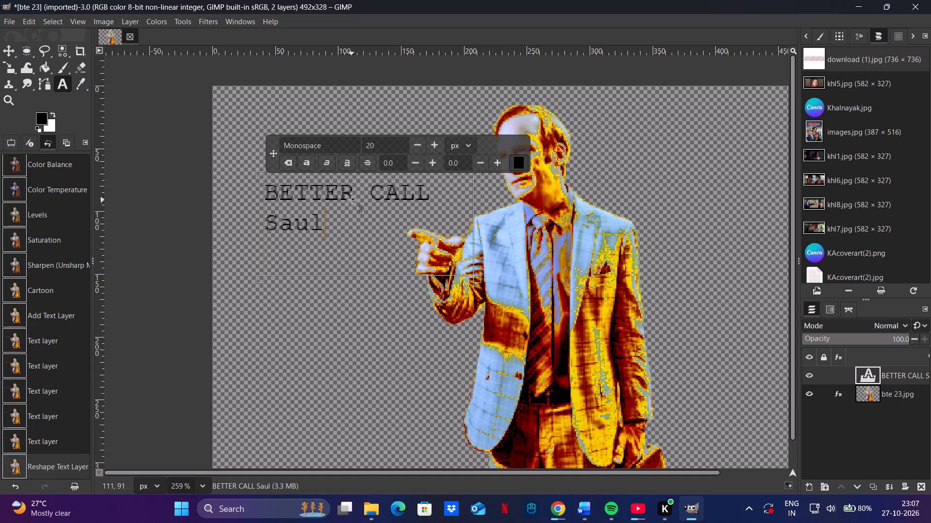
Change the font of the word Saul to Monospace Bold Italic.
click(296, 221)
drag(271, 213, 304, 220)
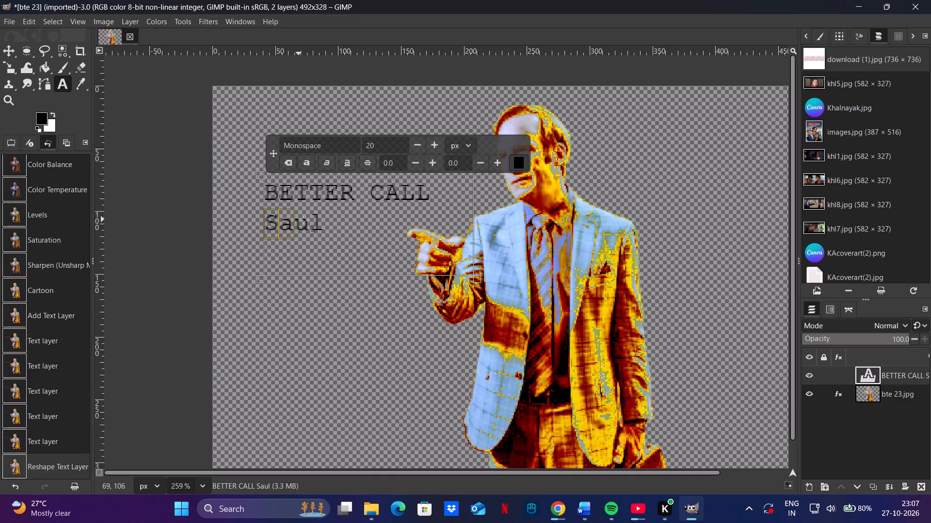
drag(304, 220, 321, 224)
click(334, 142)
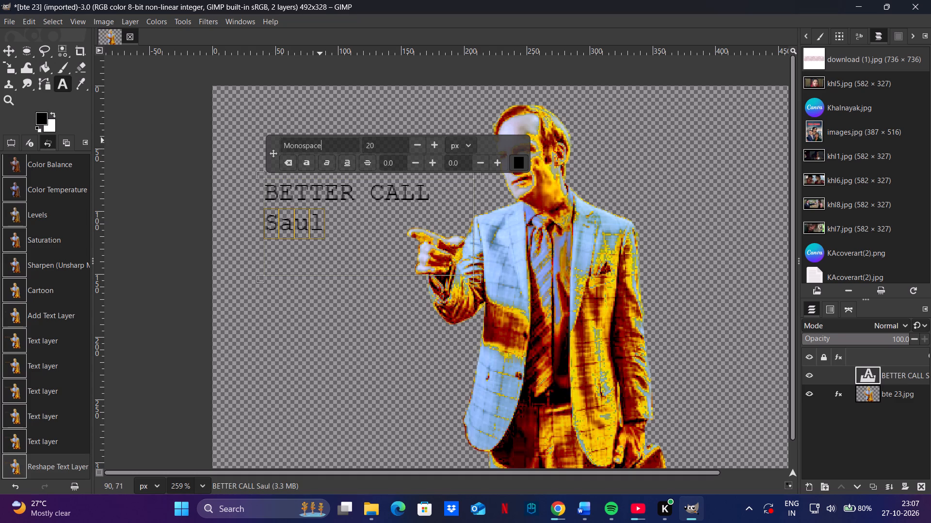
key(BackSpace)
key(BackSpace)
key(BackSpace)
key(BackSpace)
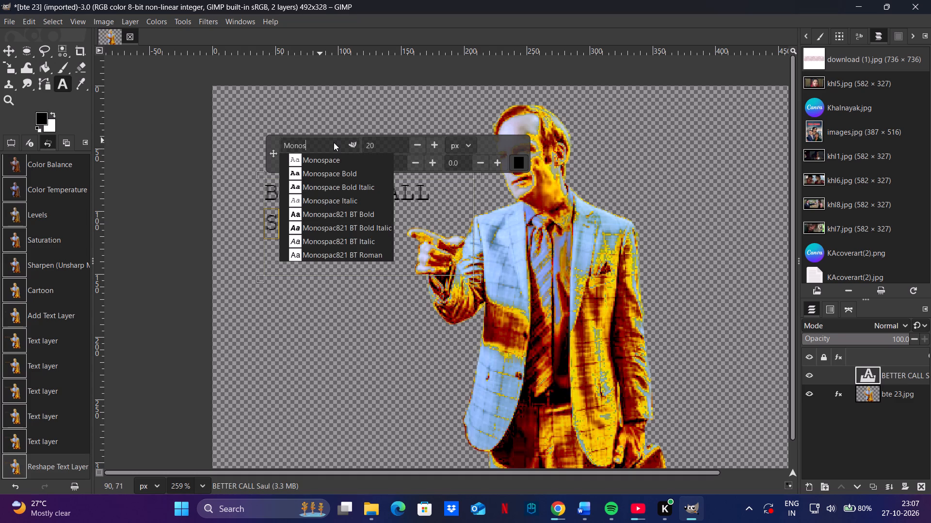
click(326, 183)
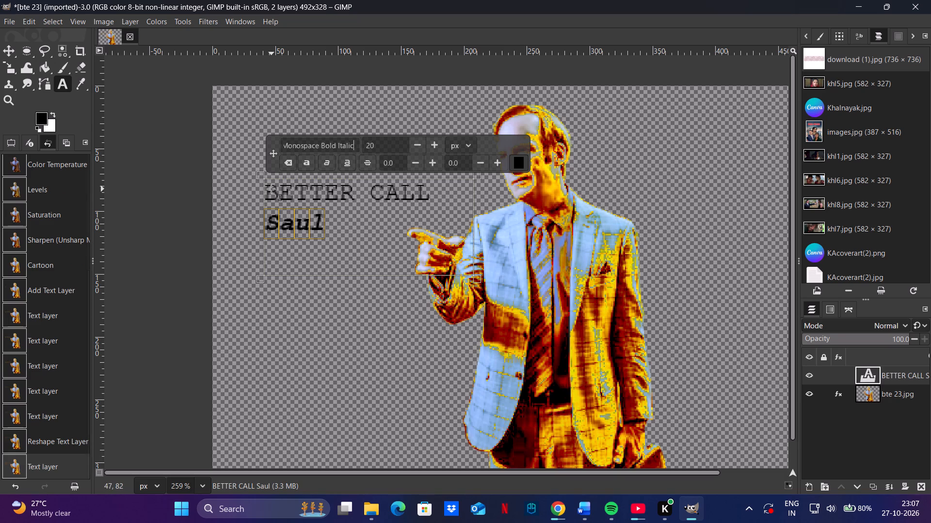
Change the font of the word BETTER to Monospac821 BT Bold.
drag(271, 189, 352, 193)
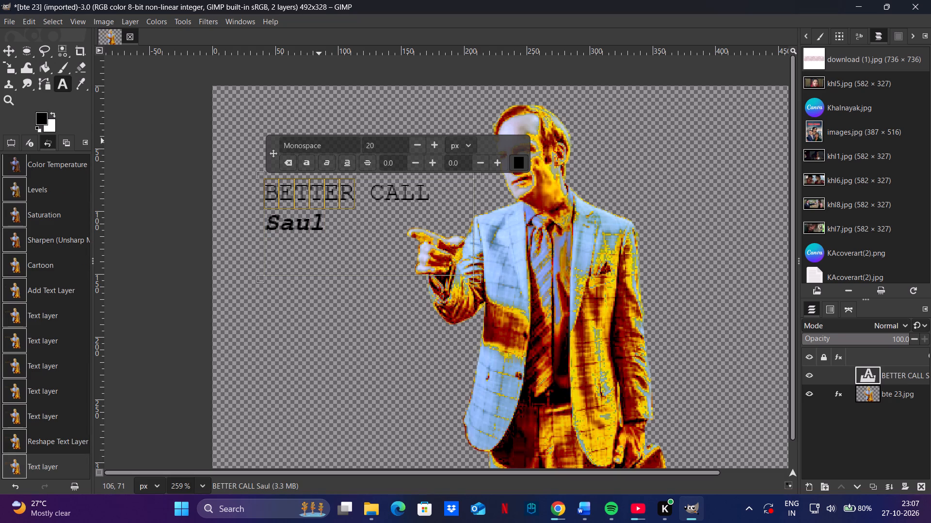
click(333, 143)
key(BackSpace)
key(BackSpace)
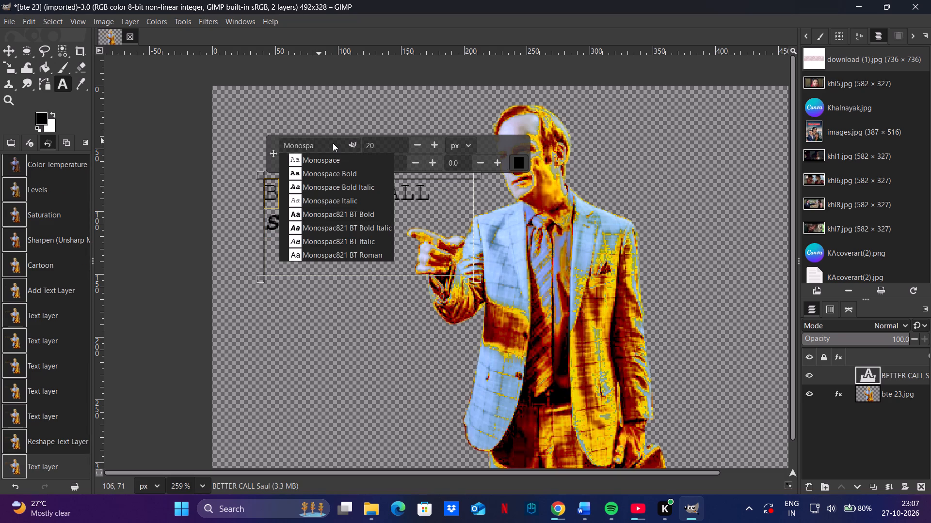
click(322, 218)
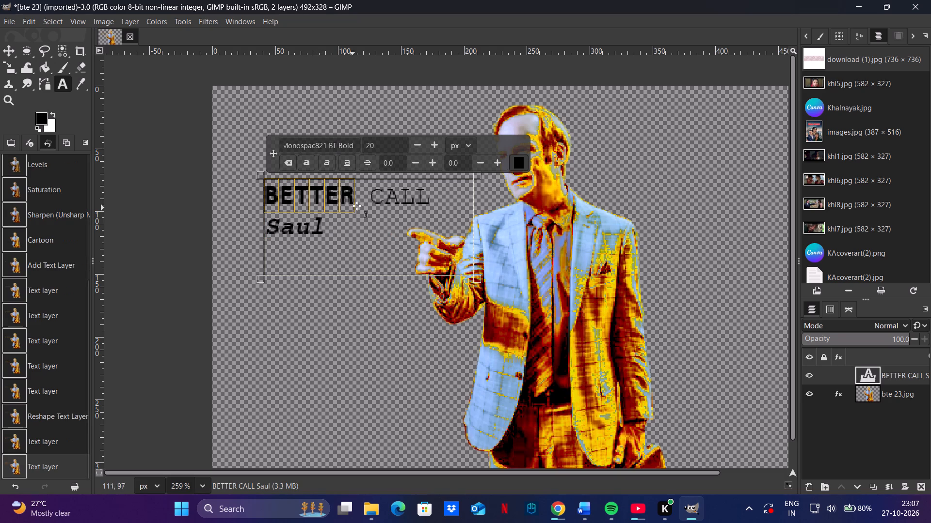
Change the font of the word CALL to Monospac821 BT Bold.
drag(372, 193, 428, 194)
click(324, 143)
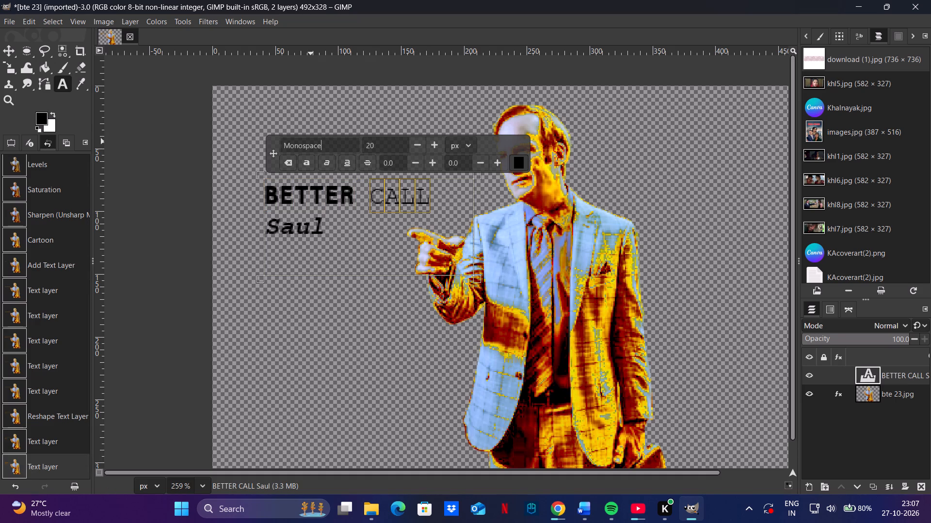
key(BackSpace)
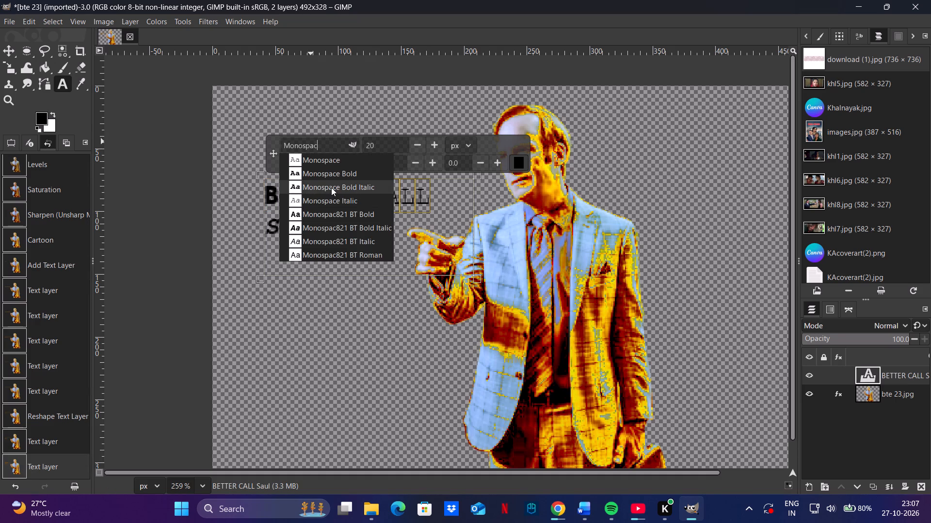
click(331, 187)
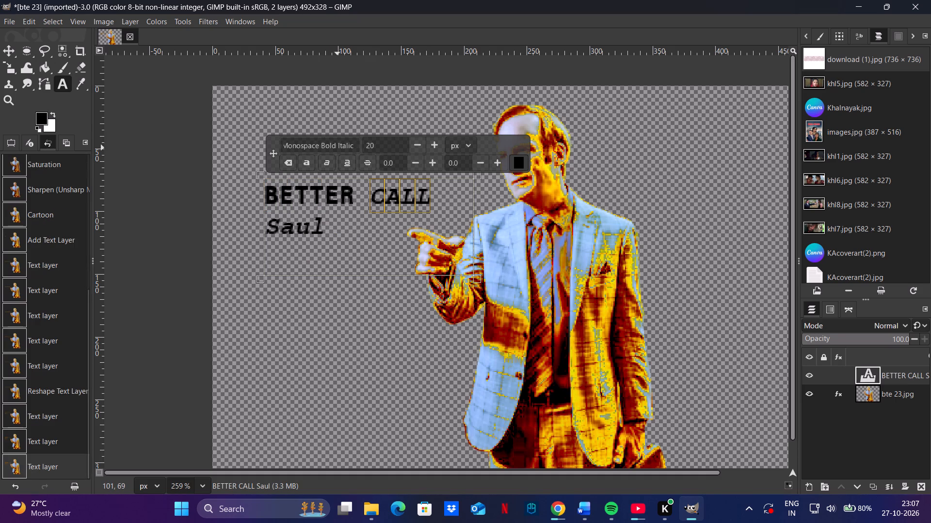
key(BackSpace)
key(BackSpace)
key(BackSpace)
key(BackSpace)
key(BackSpace)
key(BackSpace)
key(BackSpace)
key(BackSpace)
key(BackSpace)
key(BackSpace)
key(BackSpace)
key(BackSpace)
key(BackSpace)
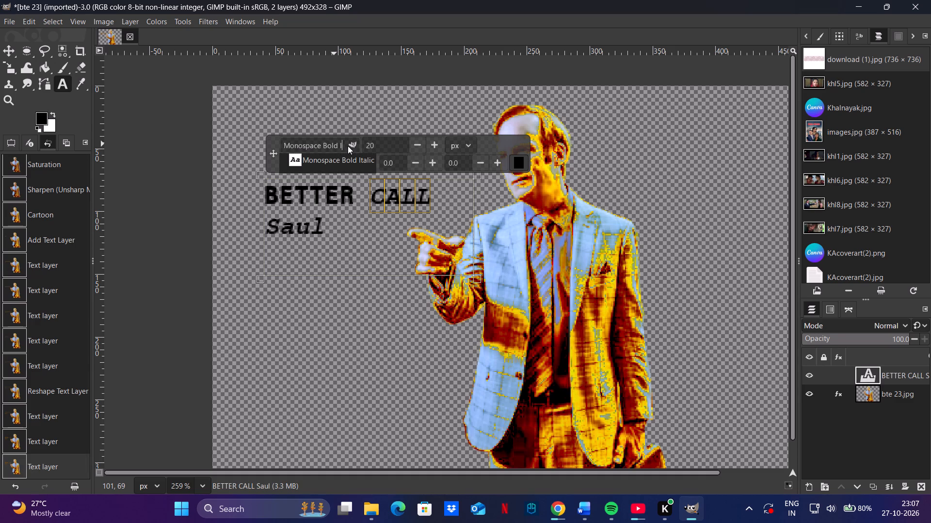
key(BackSpace)
key(BackSpace)
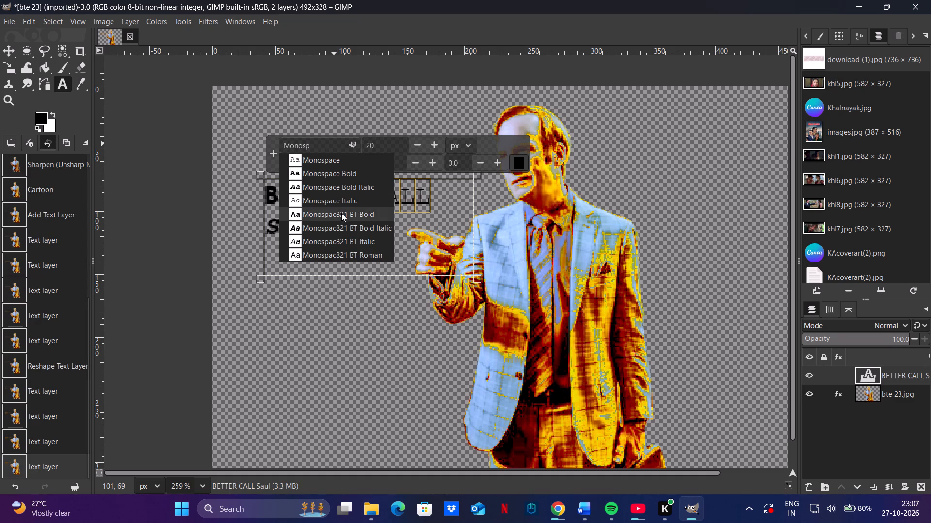
click(341, 217)
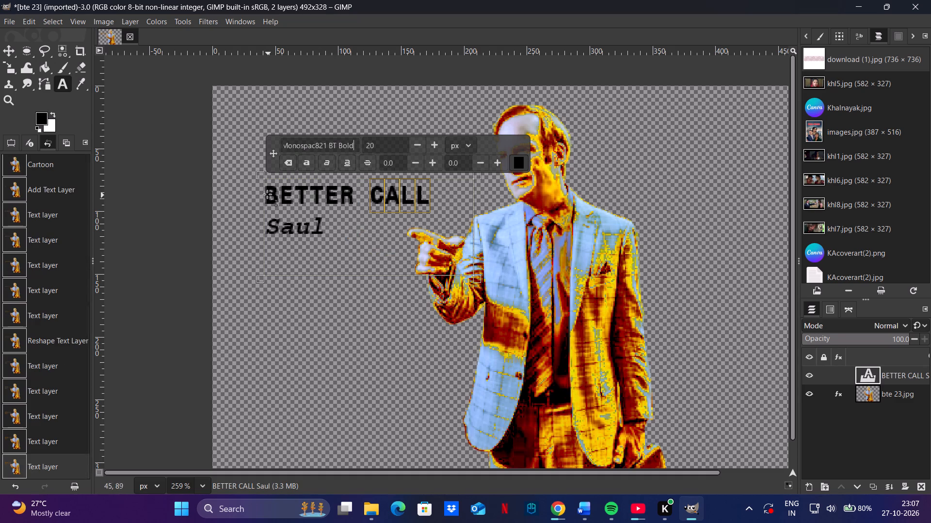
Recolor the word BETTER to a fully saturated bright blue.
drag(267, 193, 348, 194)
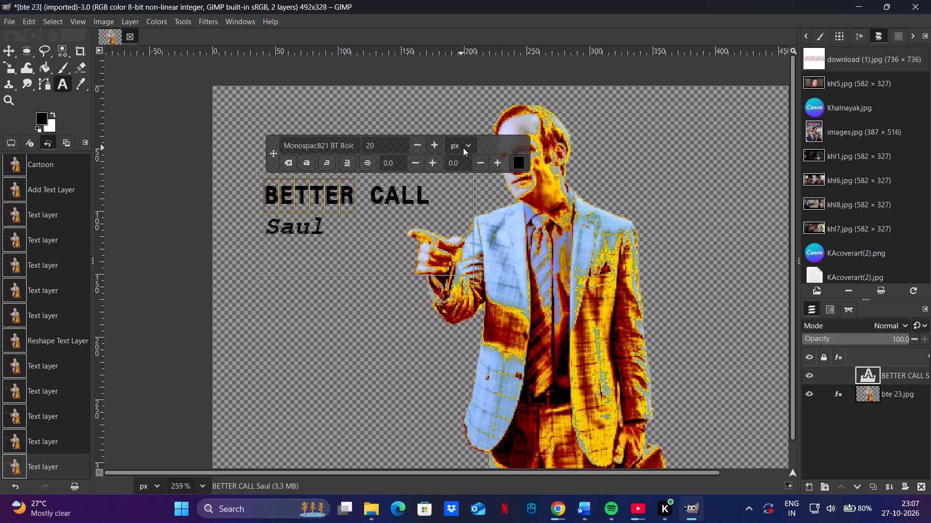
click(516, 164)
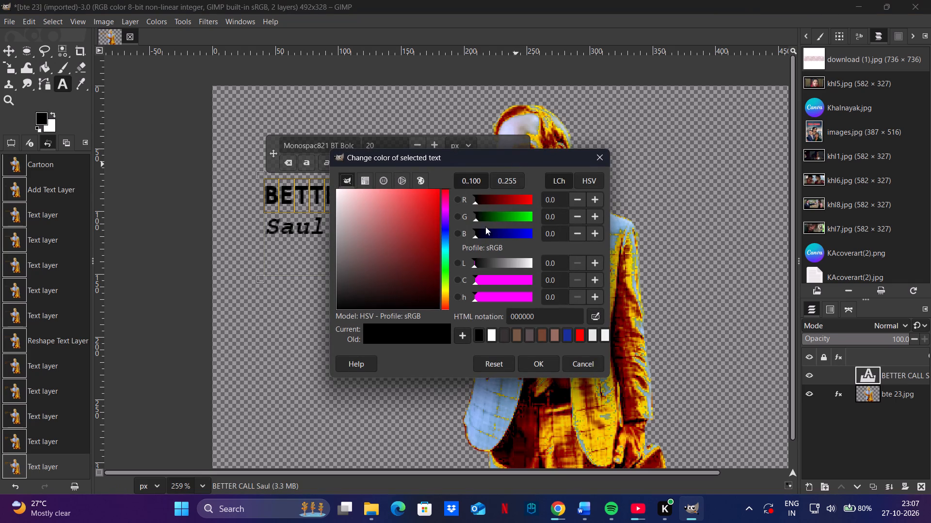
click(500, 234)
drag(500, 234, 530, 234)
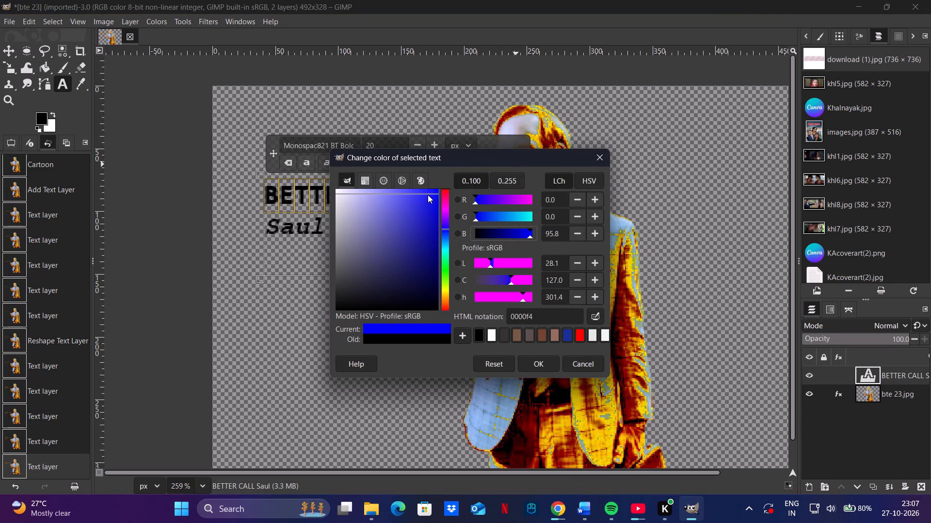
drag(428, 195, 453, 177)
click(546, 360)
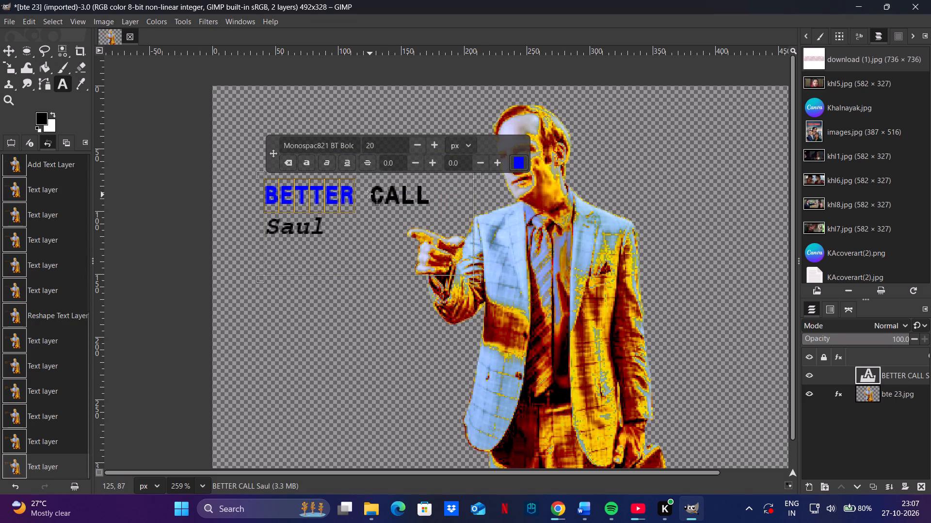
Recolor the word CALL to pure red, ff0000.
drag(368, 193, 417, 198)
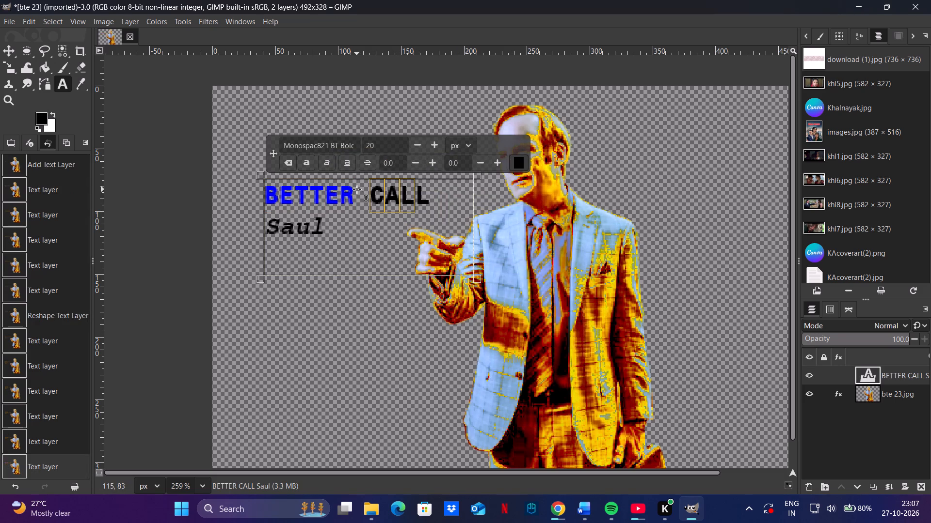
drag(366, 192, 429, 195)
click(522, 162)
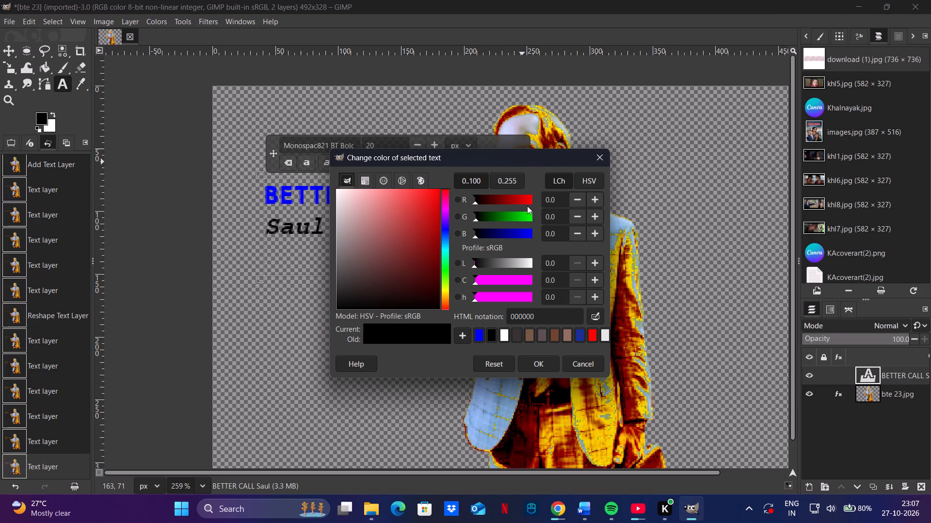
drag(522, 194, 430, 201)
drag(430, 201, 465, 146)
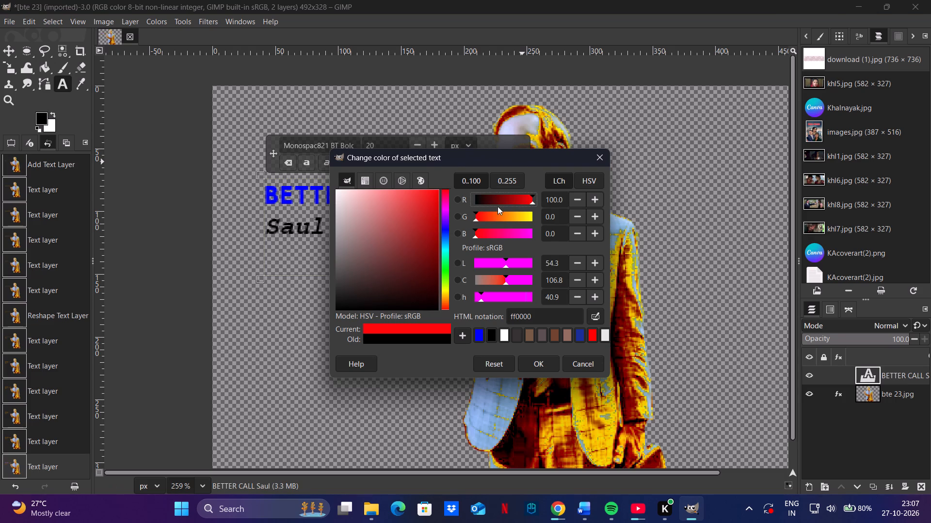
click(548, 364)
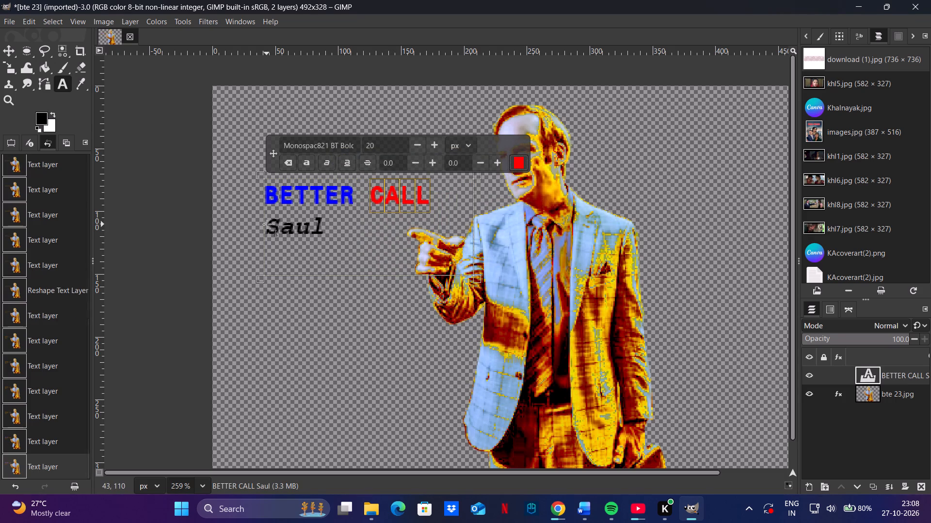
Recolor the word Saul to pure yellow, ffff00, and finish editing the title text.
drag(267, 224, 324, 229)
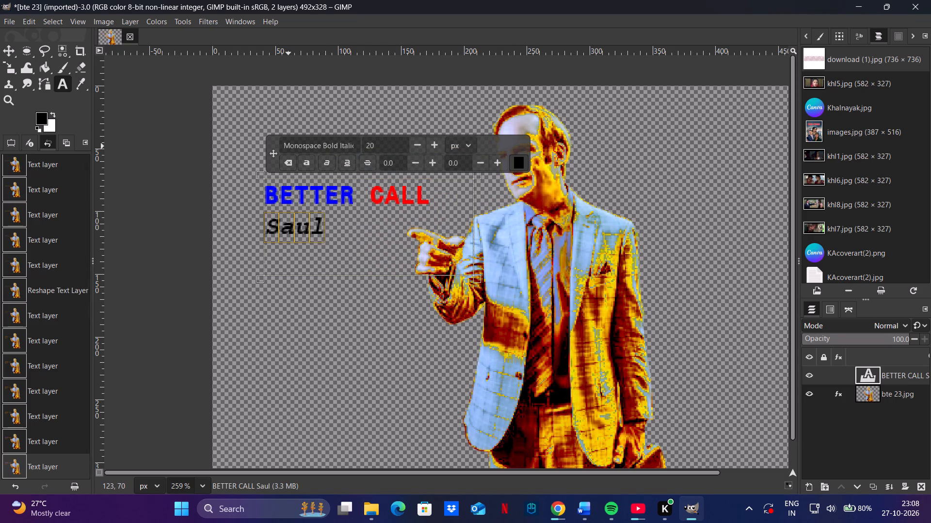
click(518, 161)
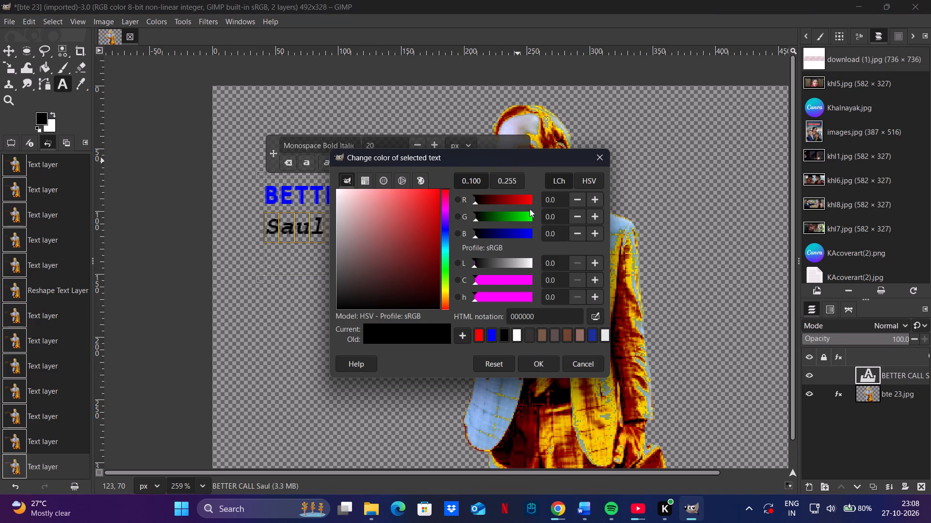
drag(424, 226, 425, 208)
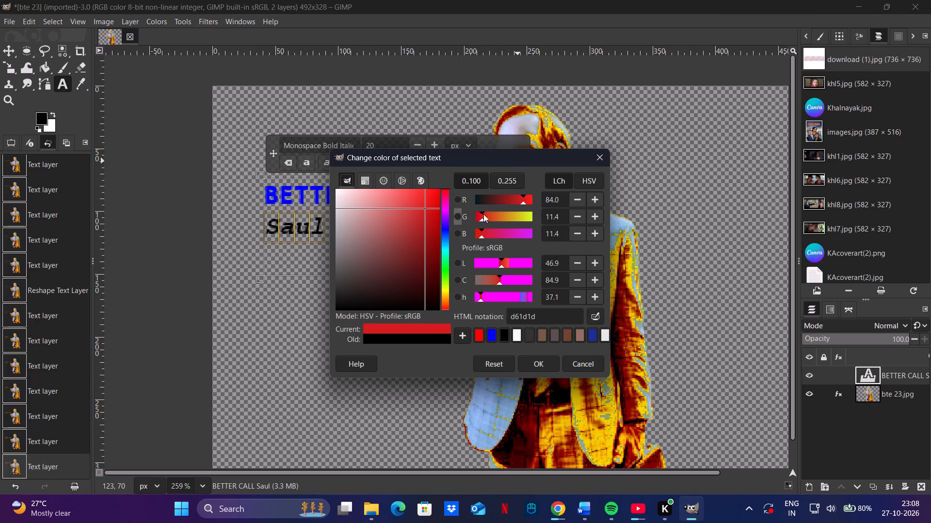
drag(502, 215, 548, 213)
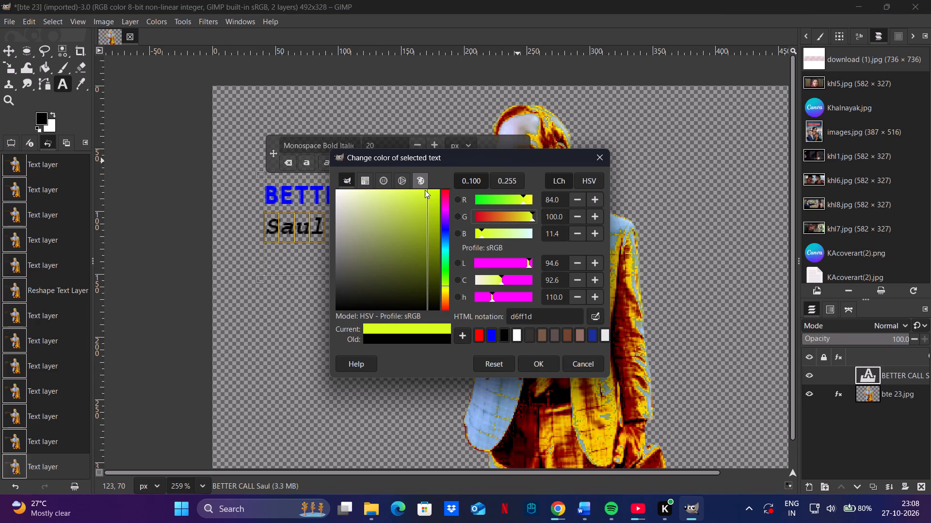
drag(424, 199, 466, 155)
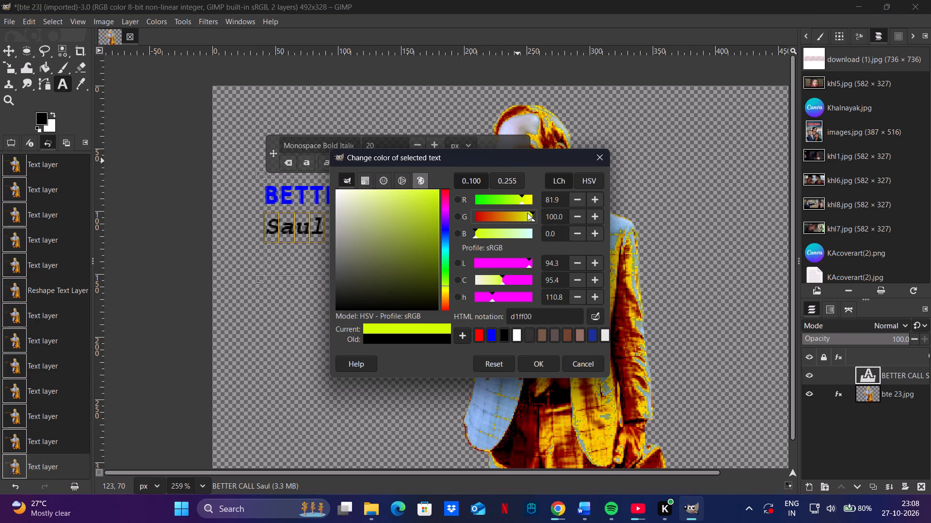
drag(521, 197, 560, 195)
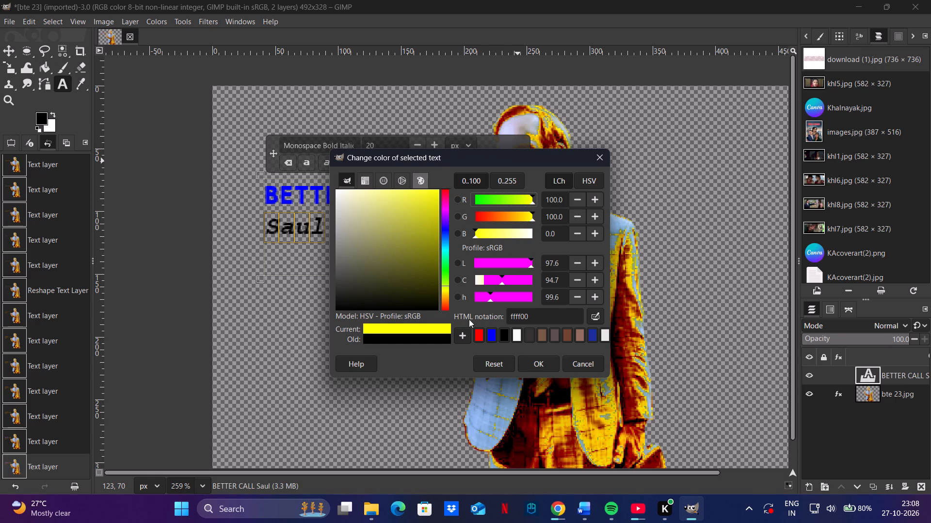
click(540, 359)
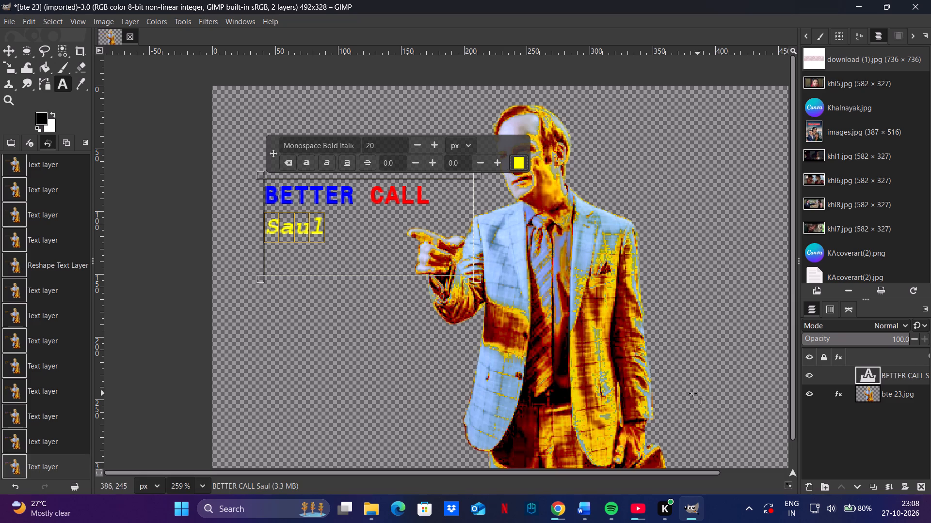
click(408, 343)
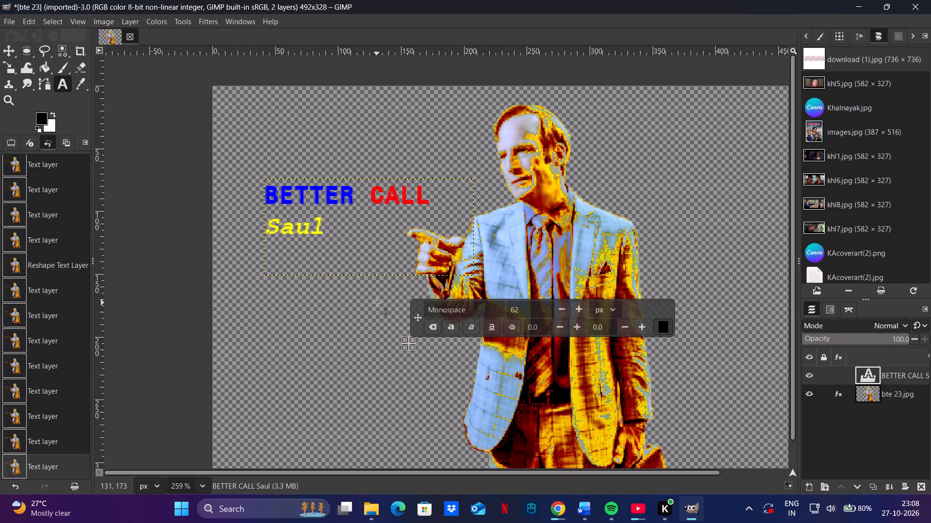
click(377, 303)
click(367, 342)
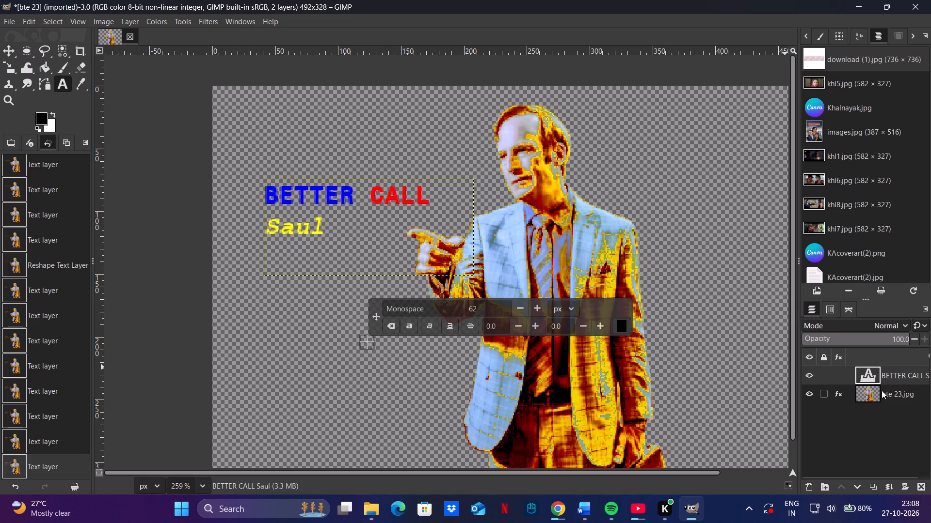
Create a new blank portrait image from the A4 (300 ppi) template.
click(4, 20)
click(18, 31)
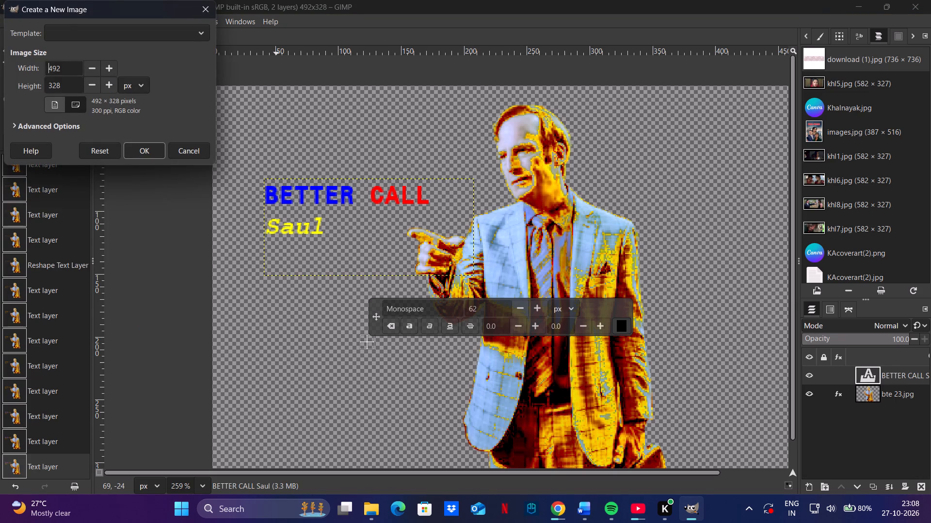
click(64, 29)
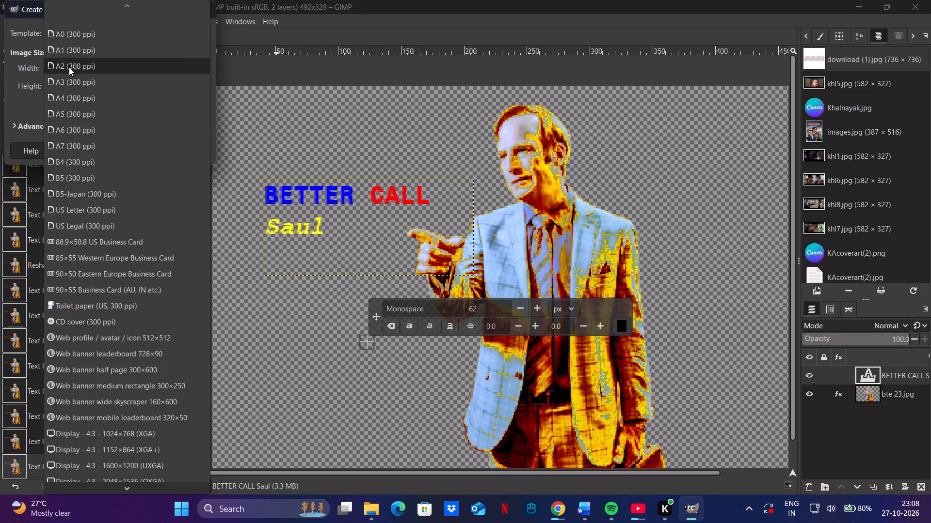
click(70, 103)
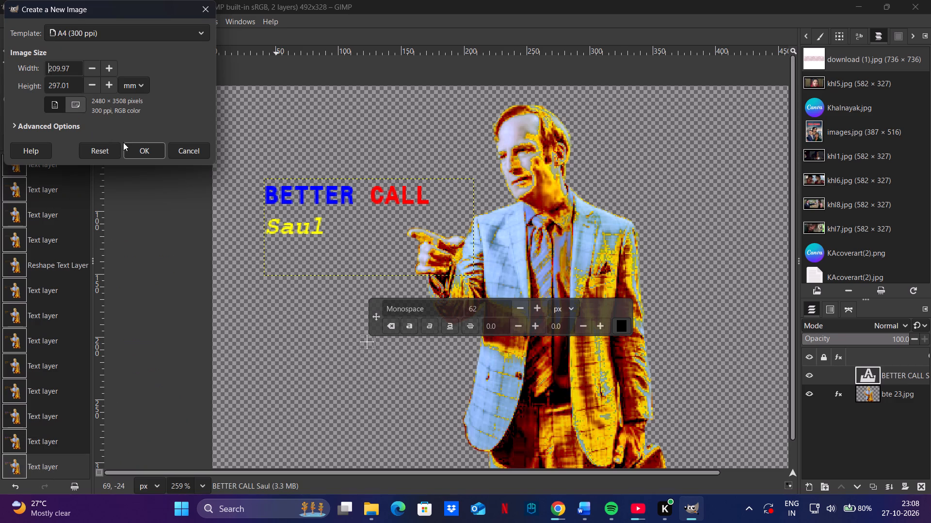
click(136, 150)
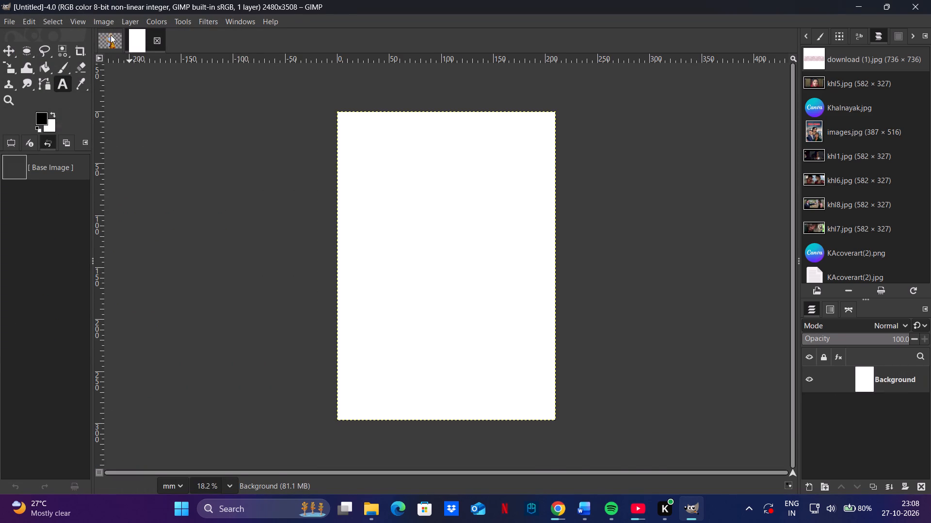
Bring the bte 23 composition with the man and title into the new A4 image as a layer.
drag(111, 35, 436, 209)
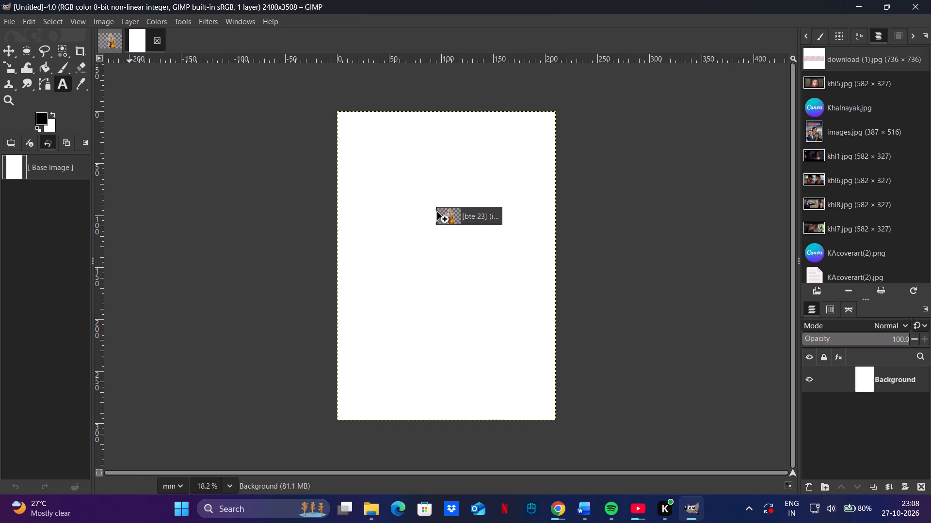
drag(436, 209, 442, 229)
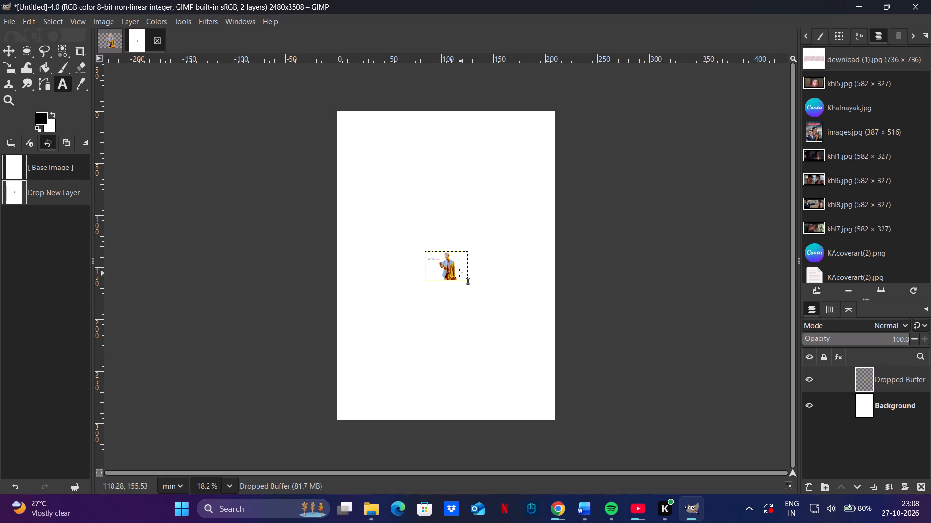
Scale the man-and-title layer proportionally to about 3707 × 2471 pixels, with the title and man filling the page's width.
key(shift+s)
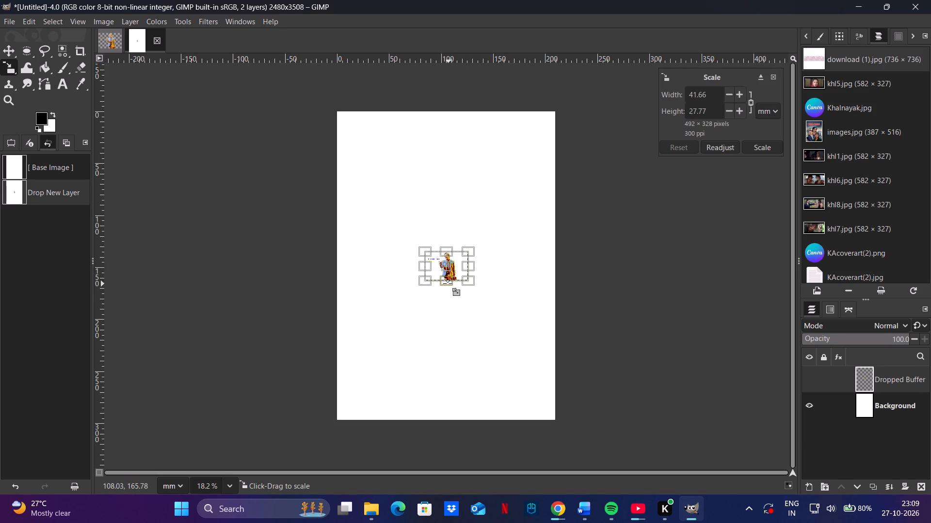
drag(448, 283, 458, 409)
drag(441, 247, 439, 221)
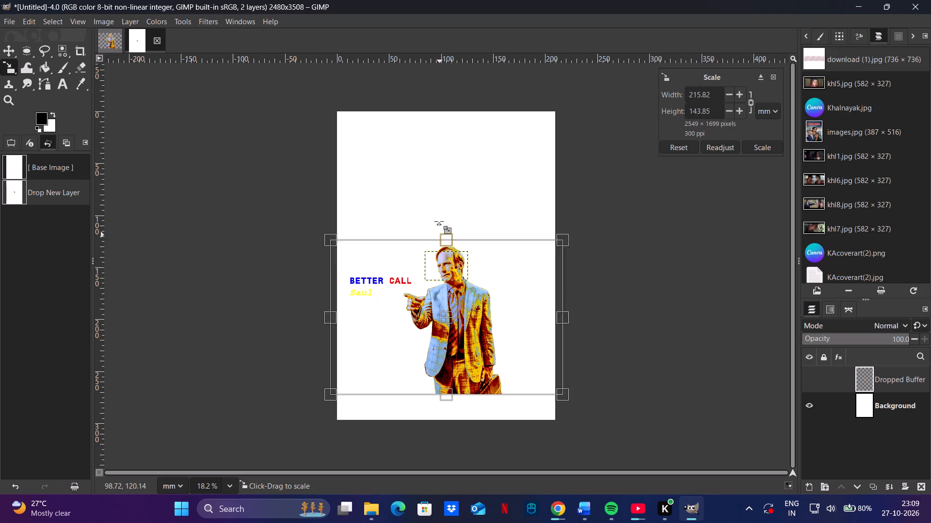
drag(439, 221, 451, 123)
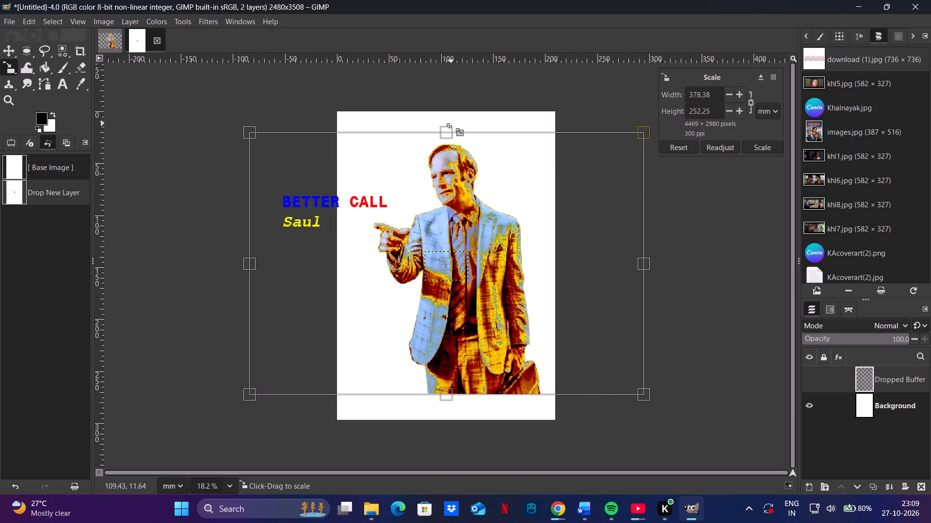
drag(248, 262, 275, 263)
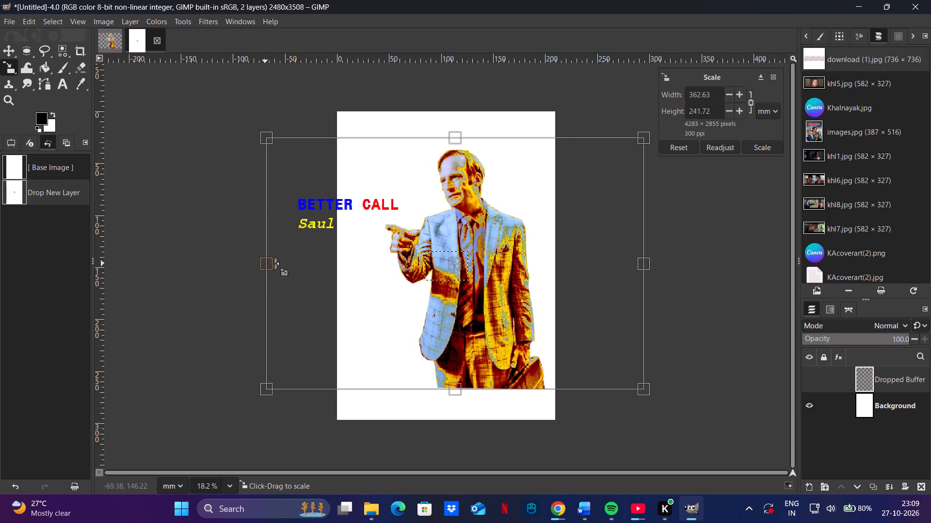
drag(275, 263, 316, 262)
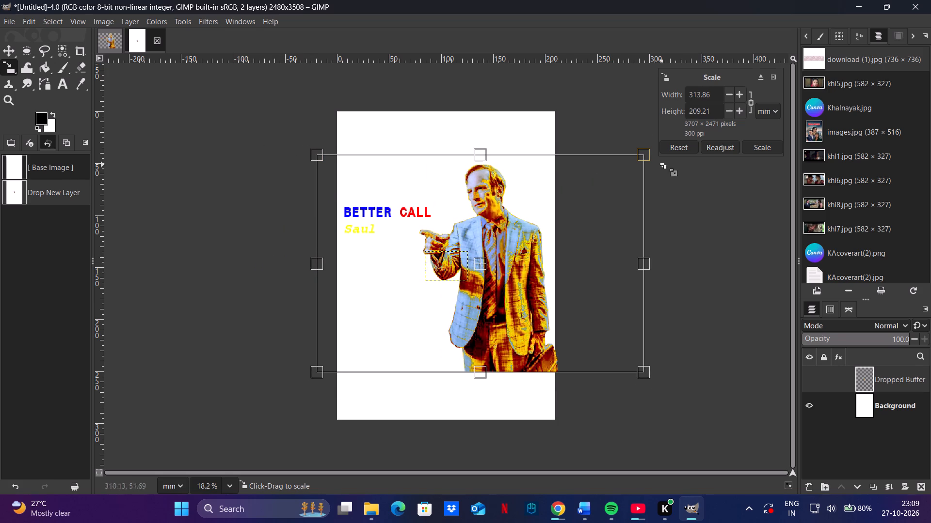
click(721, 151)
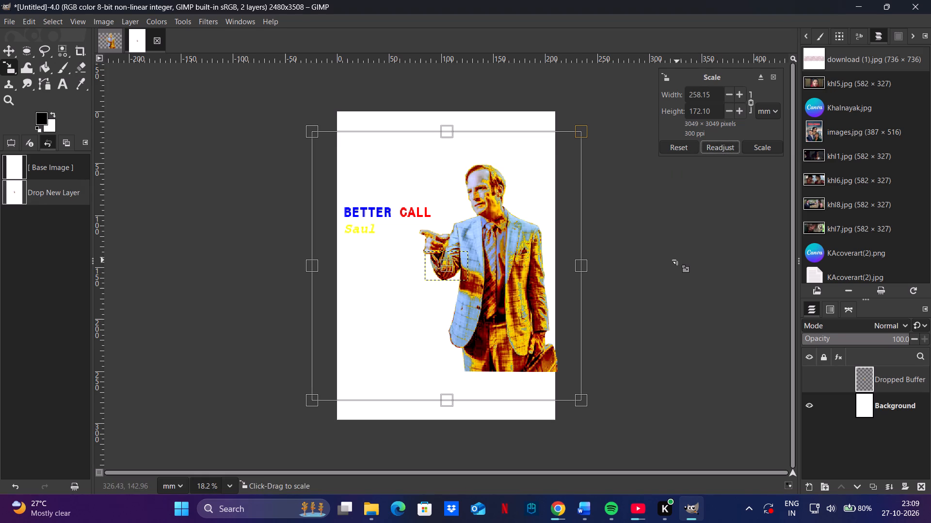
click(677, 260)
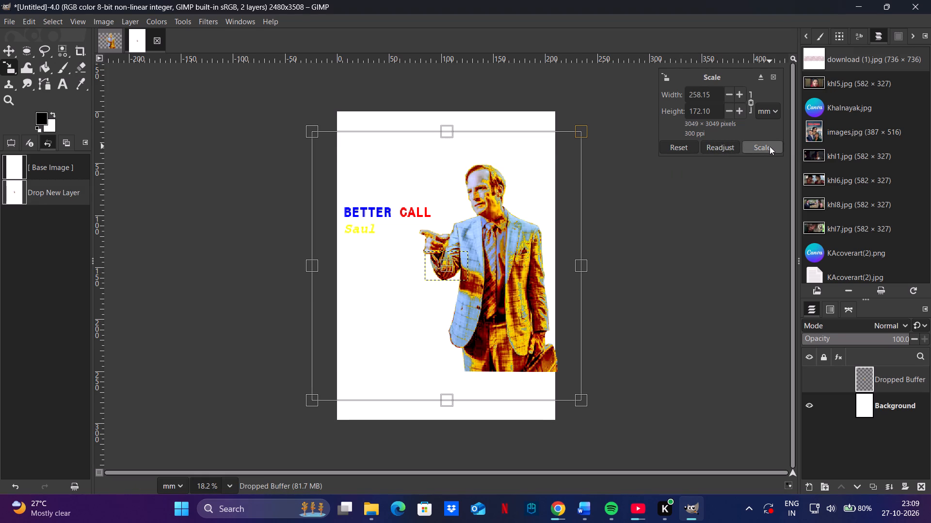
click(770, 146)
click(682, 403)
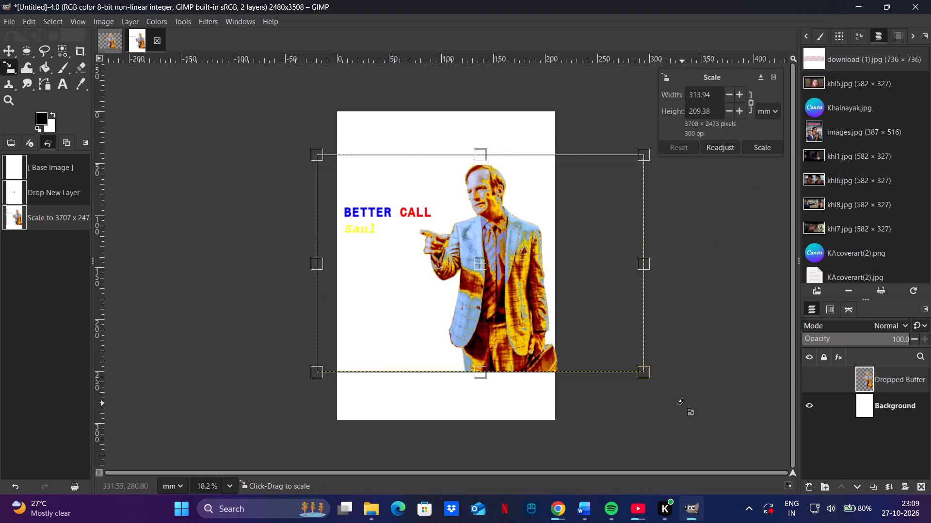
click(763, 147)
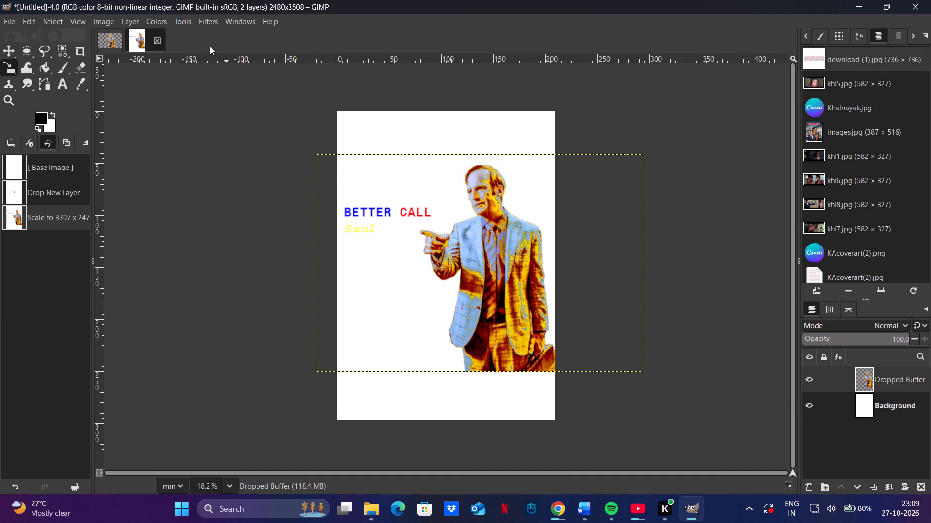
Merge the Dropped Buffer layer down into the white Background layer.
click(155, 17)
right_click(899, 376)
right_click(899, 376)
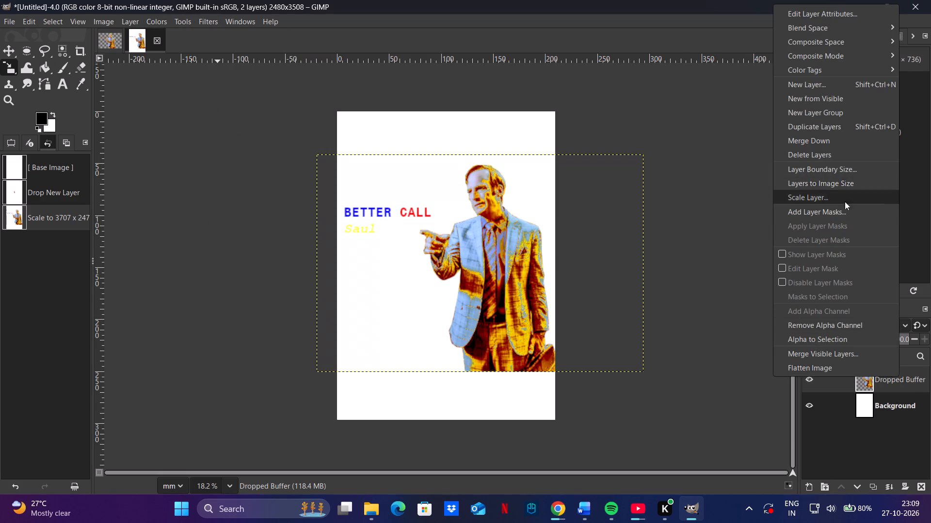
click(838, 145)
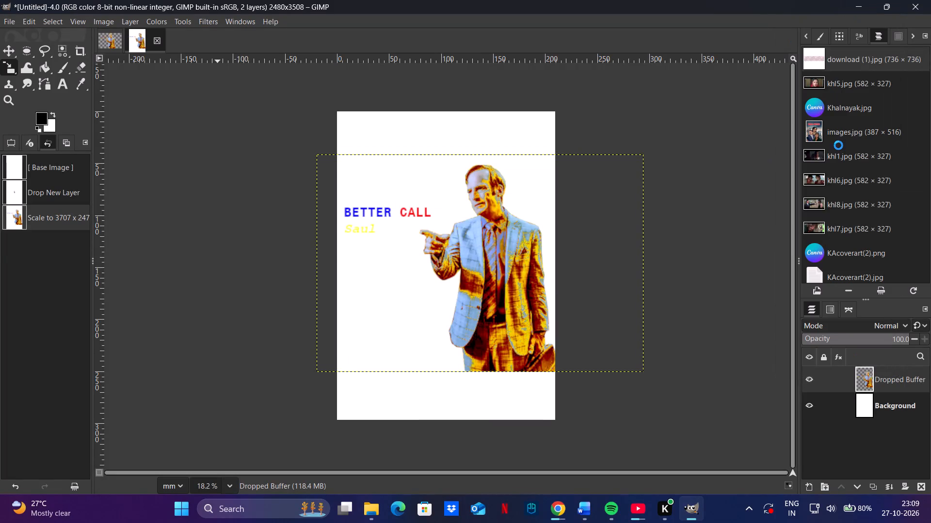
click(688, 239)
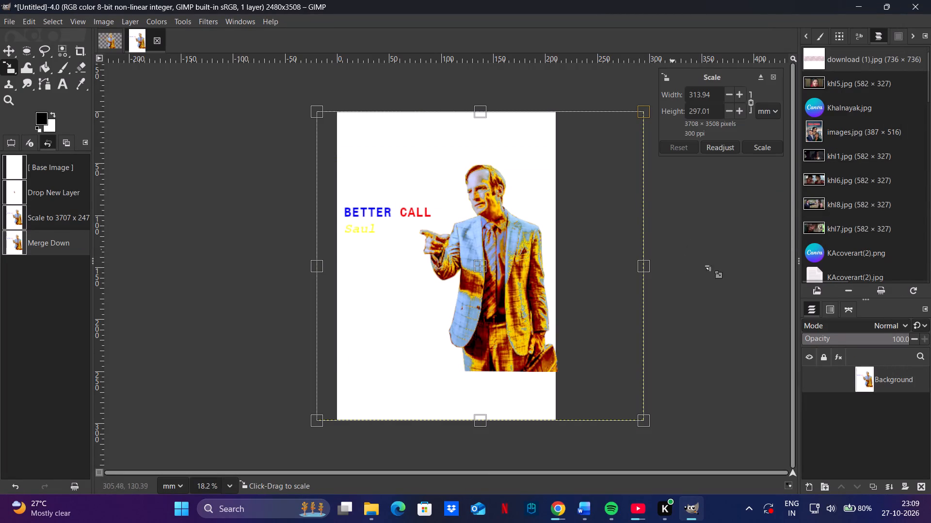
key(Return)
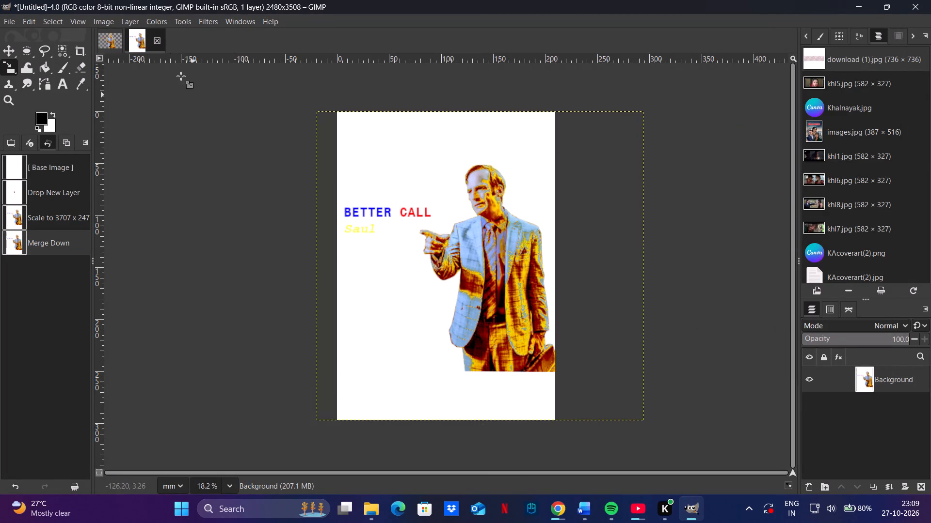
Try several G'MIC-Qt Artistic filters in the preview and apply the Cartoon filter to the merged poster layer.
click(203, 20)
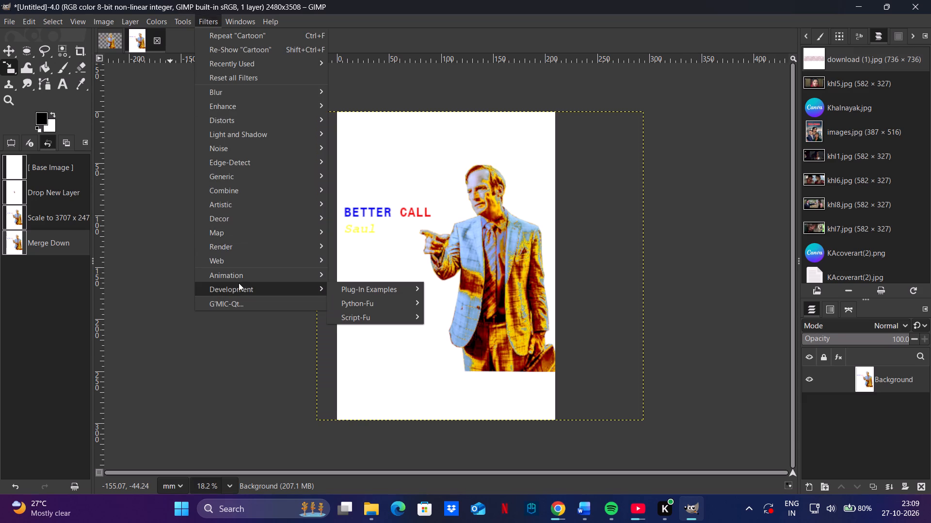
click(243, 303)
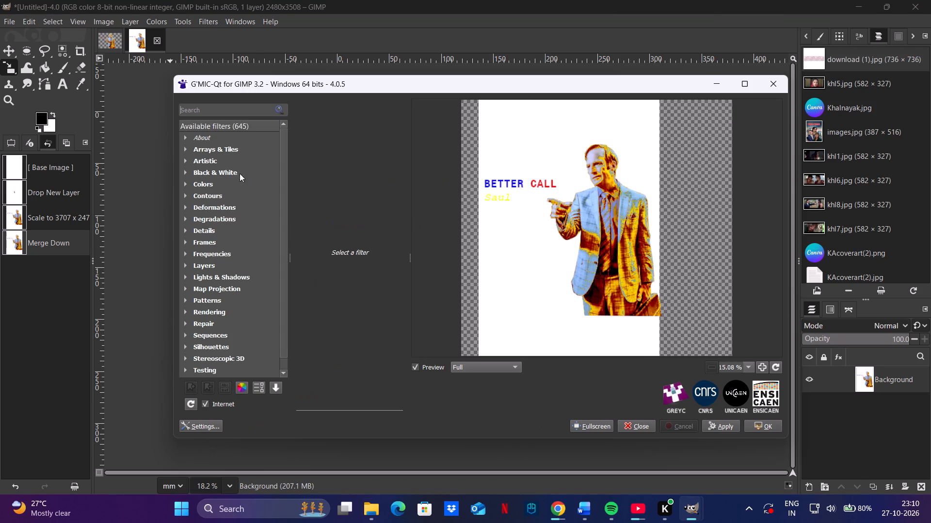
click(190, 159)
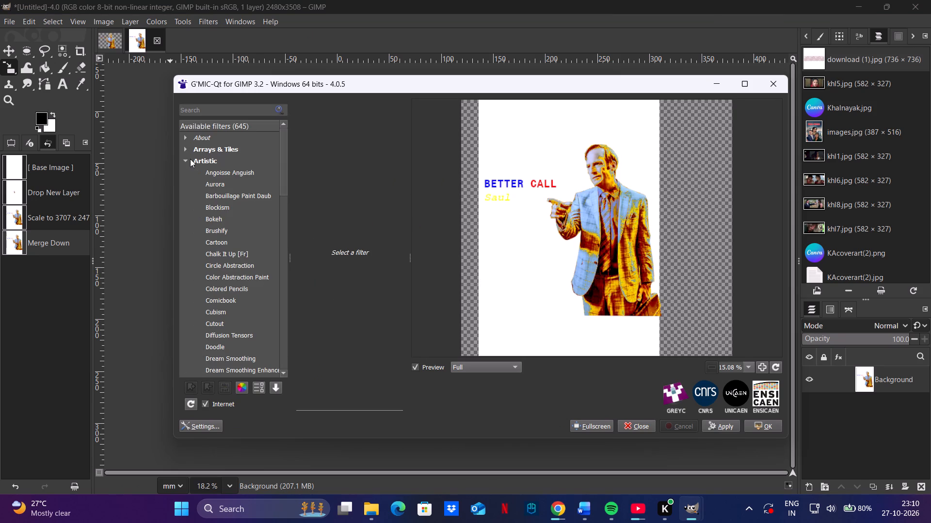
click(218, 200)
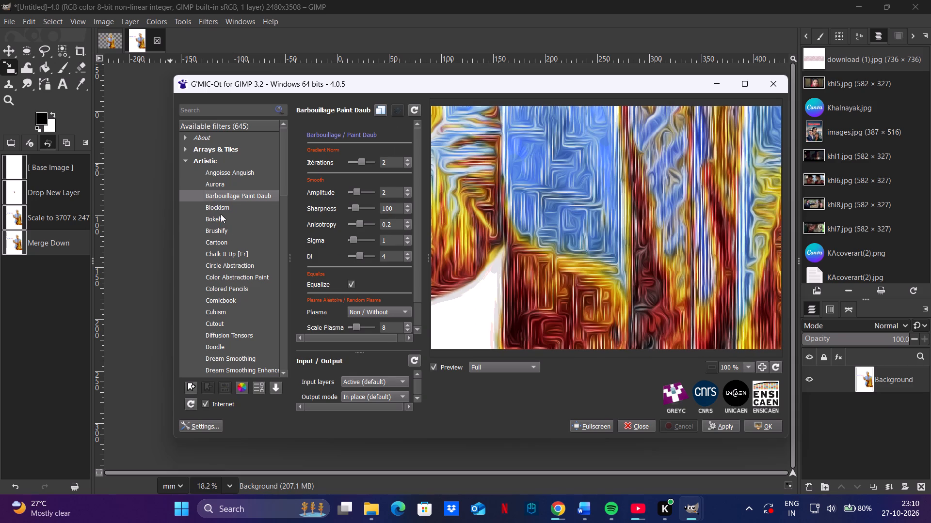
click(221, 214)
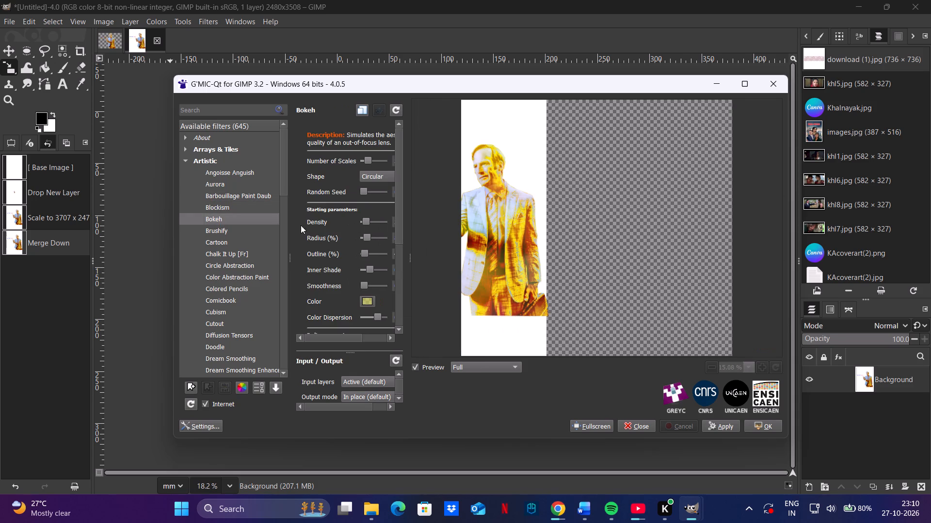
scroll(540, 231, right, 1)
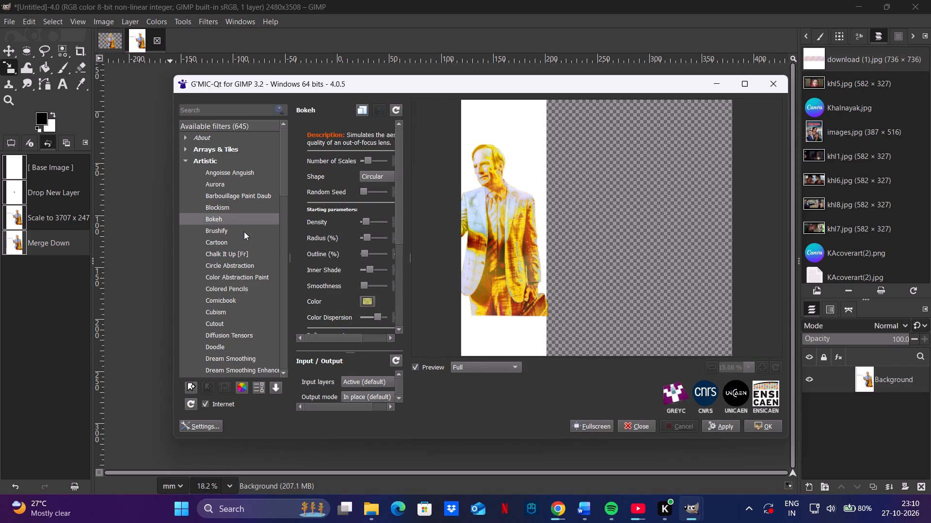
click(244, 231)
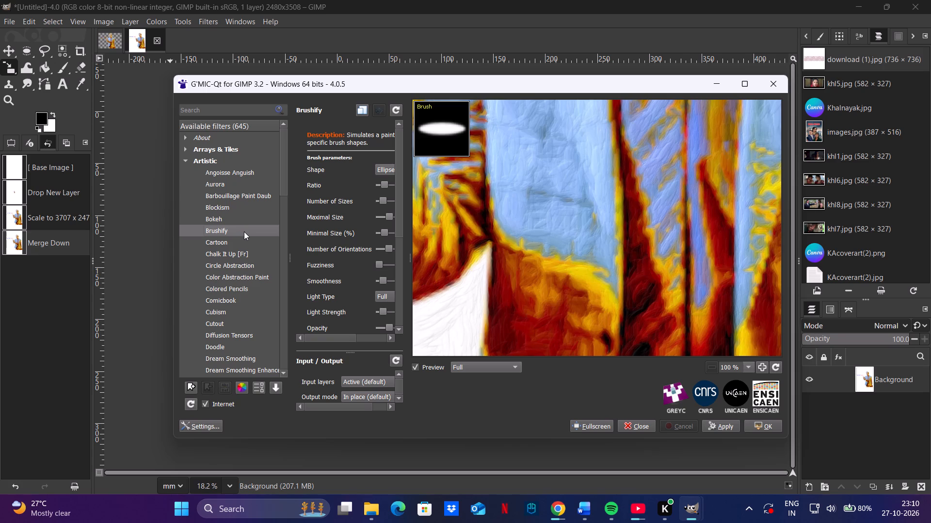
click(218, 243)
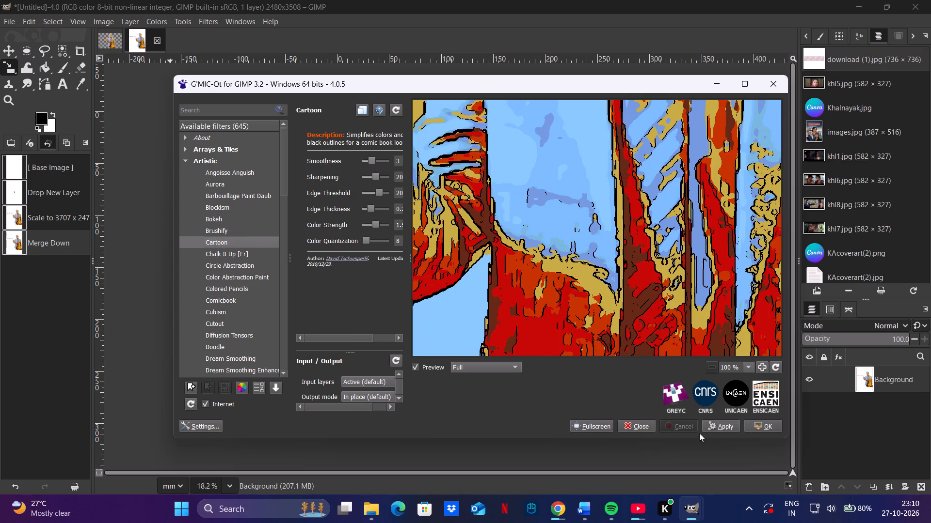
click(602, 421)
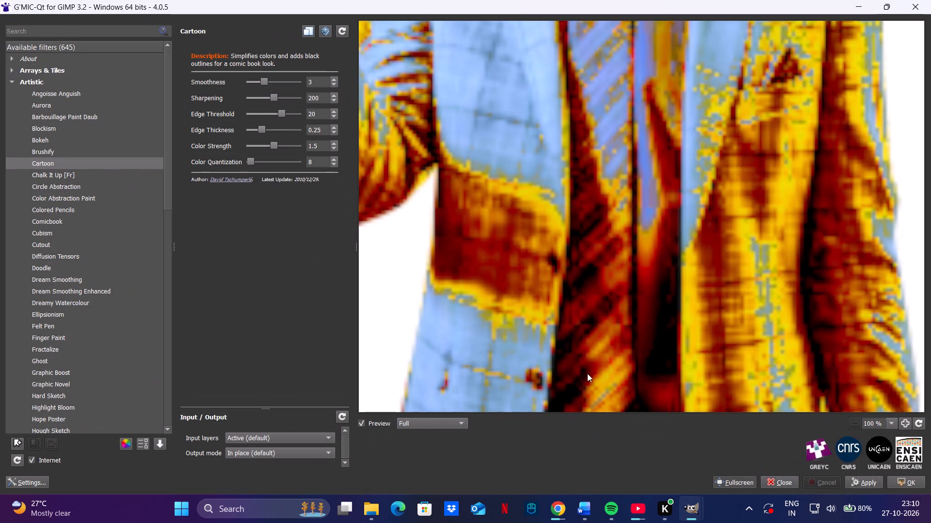
click(732, 482)
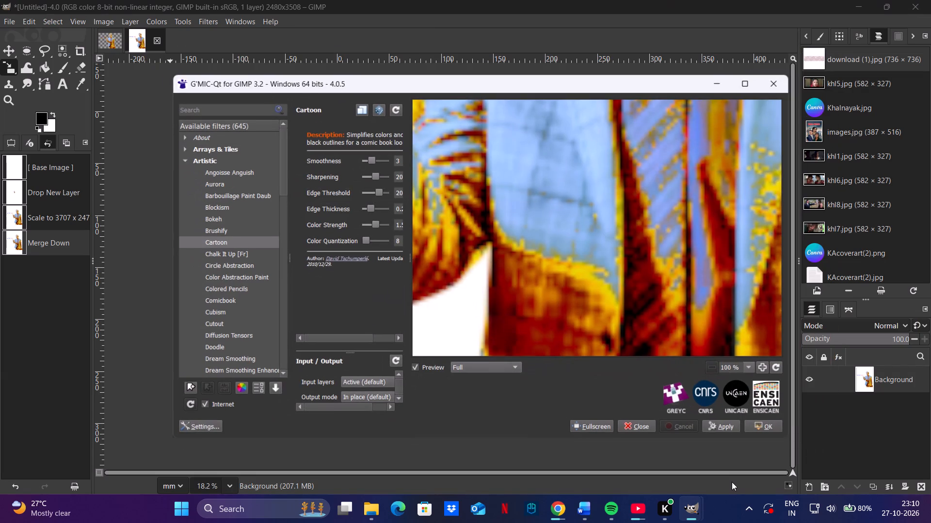
click(724, 431)
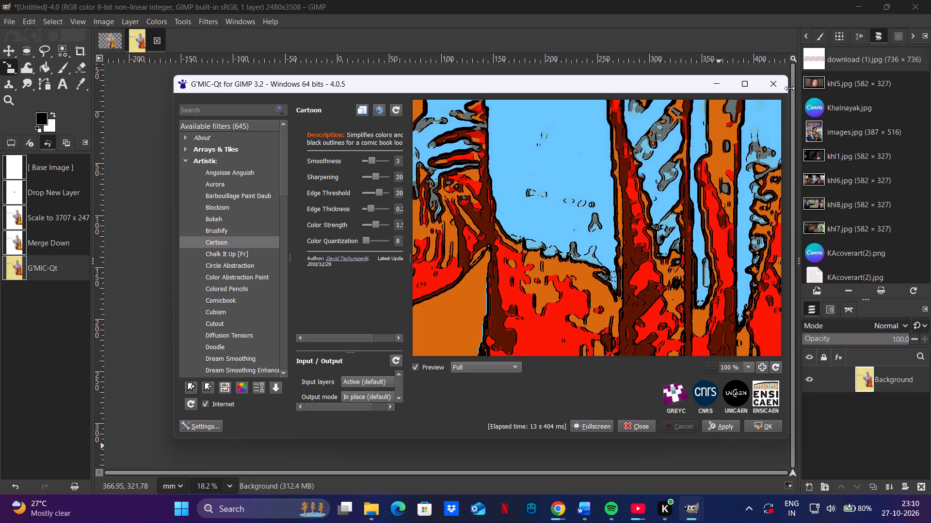
click(716, 84)
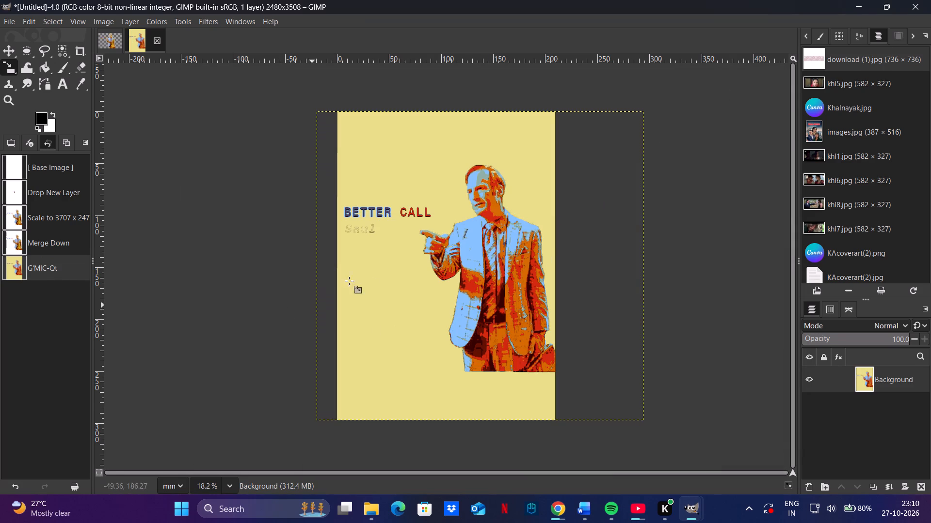
Apply Levels to the poster layer with the Value midtone input at 0.81 and the output range at 0 to 255.
ctrl+scroll(377, 265, up, 8)
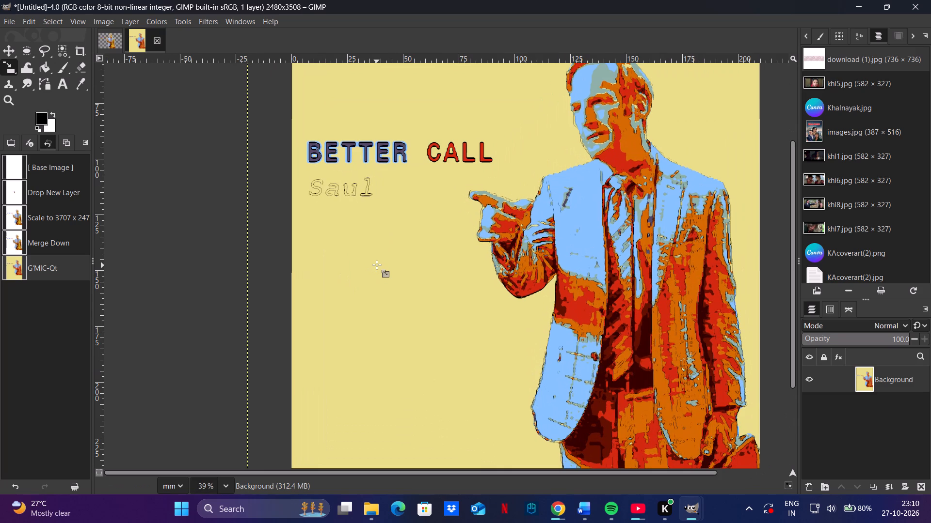
ctrl+scroll(377, 265, down, 5)
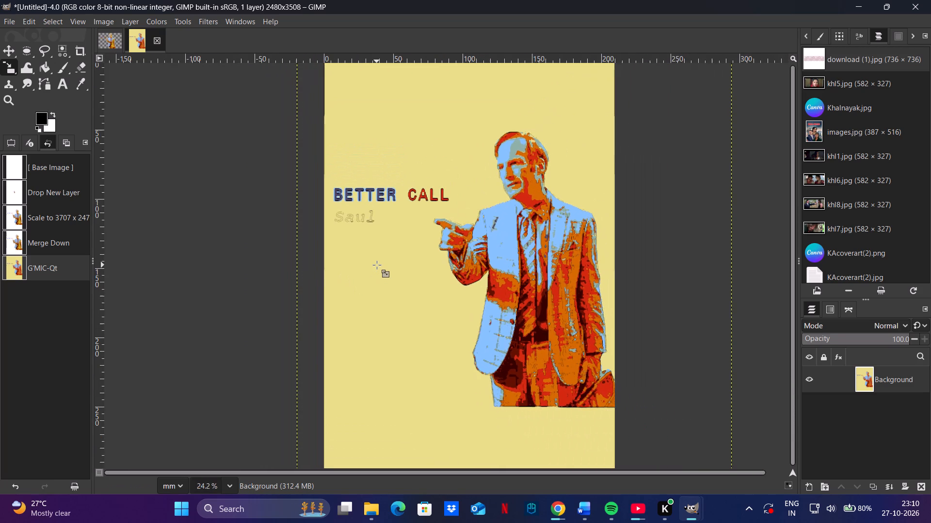
ctrl+scroll(377, 265, down, 3)
ctrl+scroll(377, 265, up, 2)
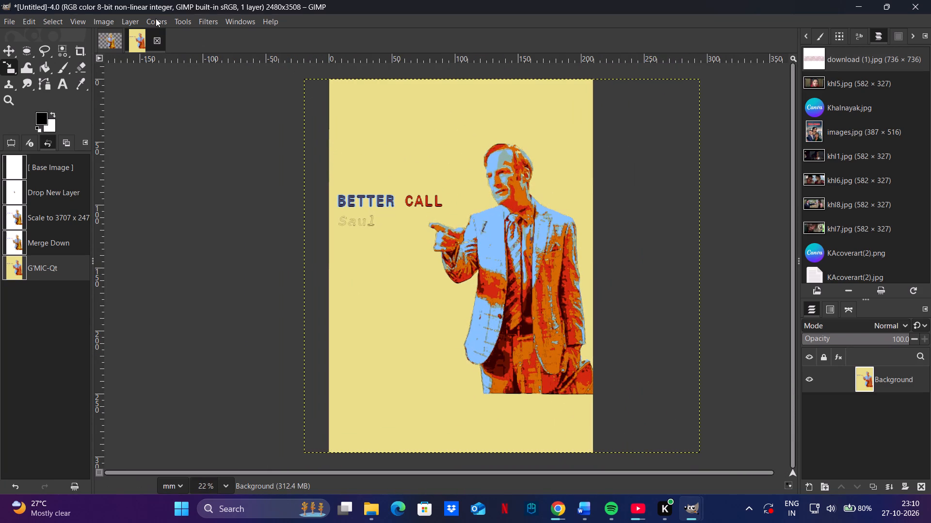
click(218, 16)
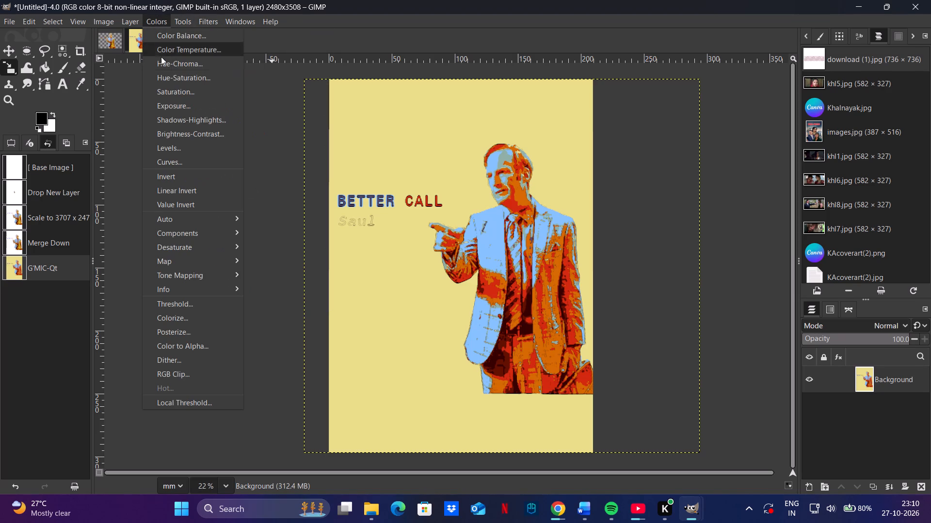
click(168, 146)
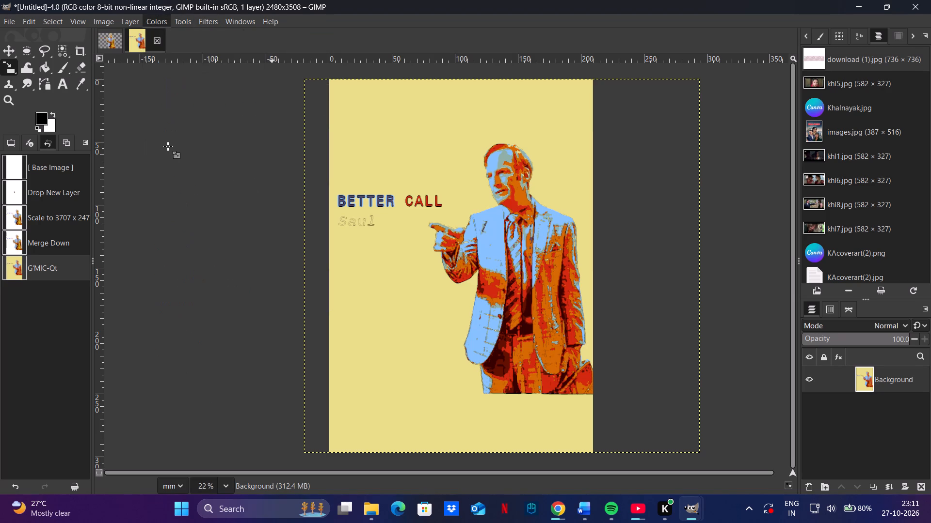
drag(179, 155, 151, 161)
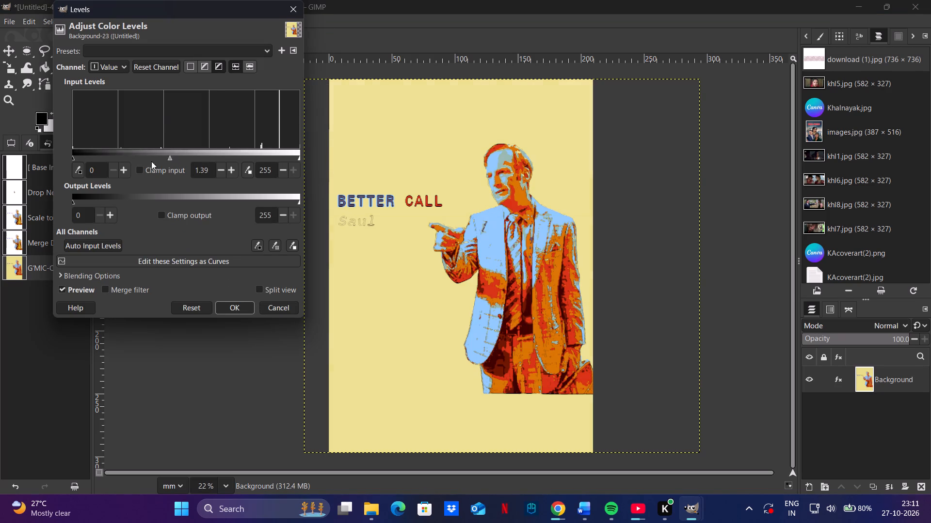
drag(151, 161, 213, 160)
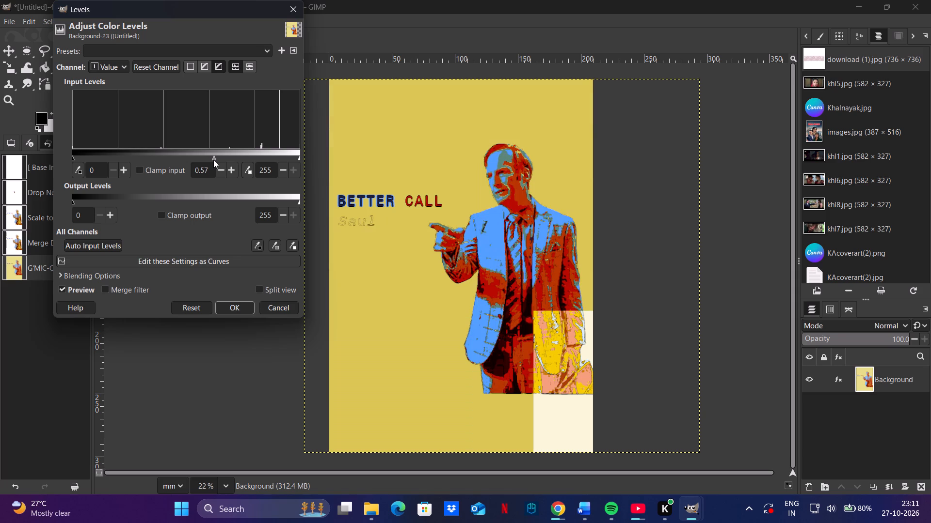
drag(213, 160, 196, 162)
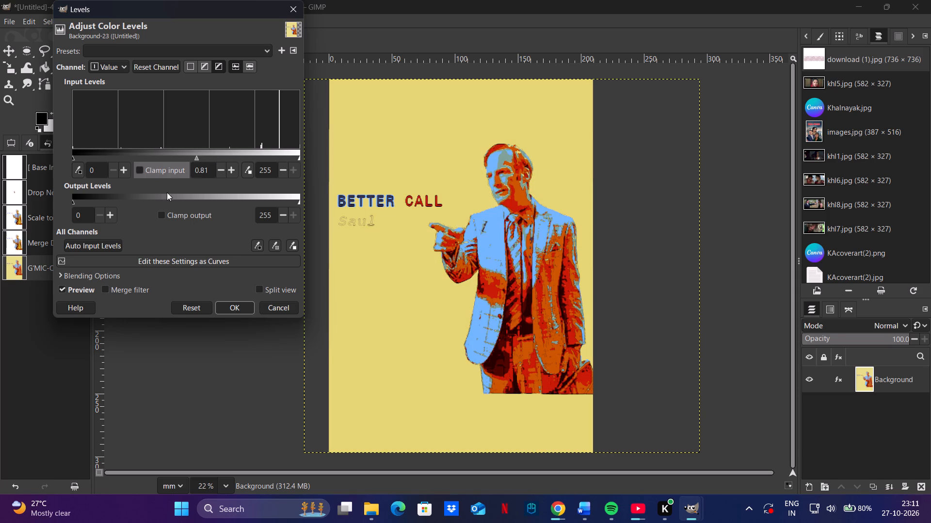
drag(128, 194, 147, 204)
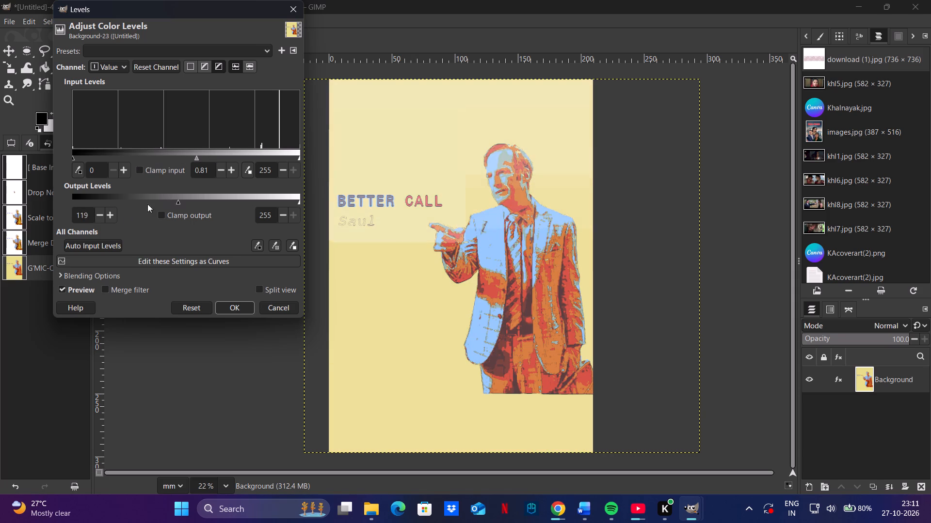
drag(147, 204, 56, 204)
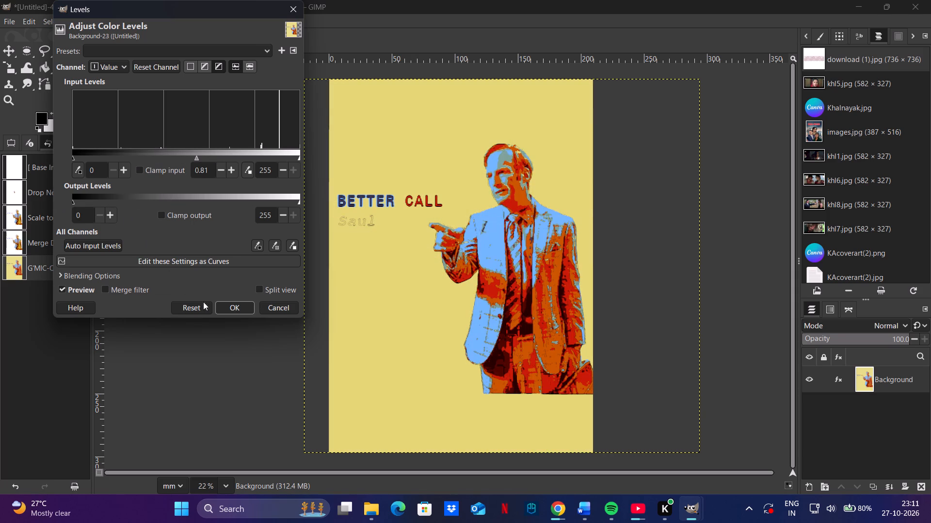
click(221, 305)
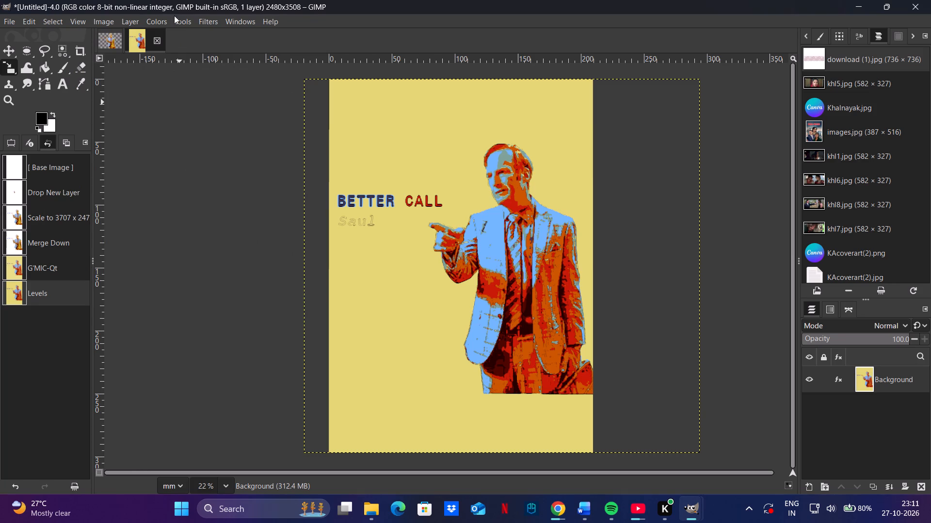
Apply Curves to the poster layer's Value channel with smooth points at input 90, output 171 and input 180, output 159.
click(158, 19)
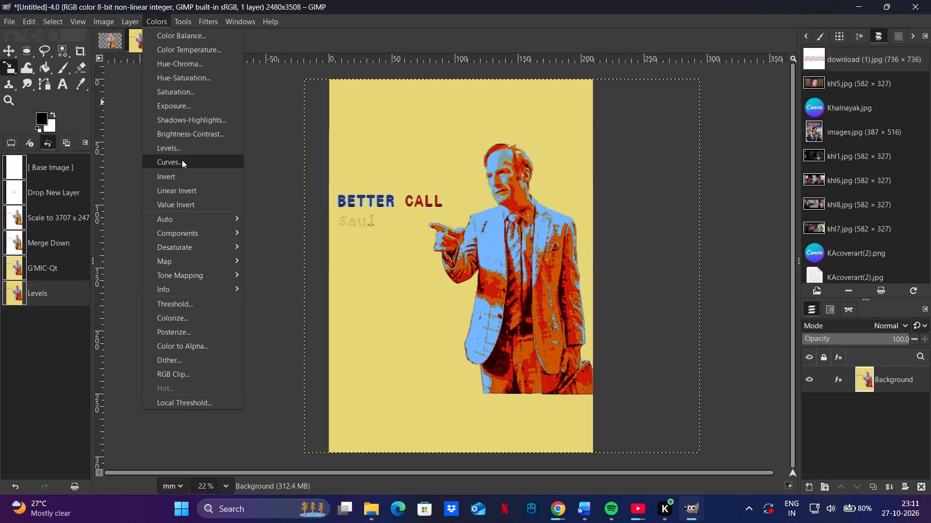
click(183, 161)
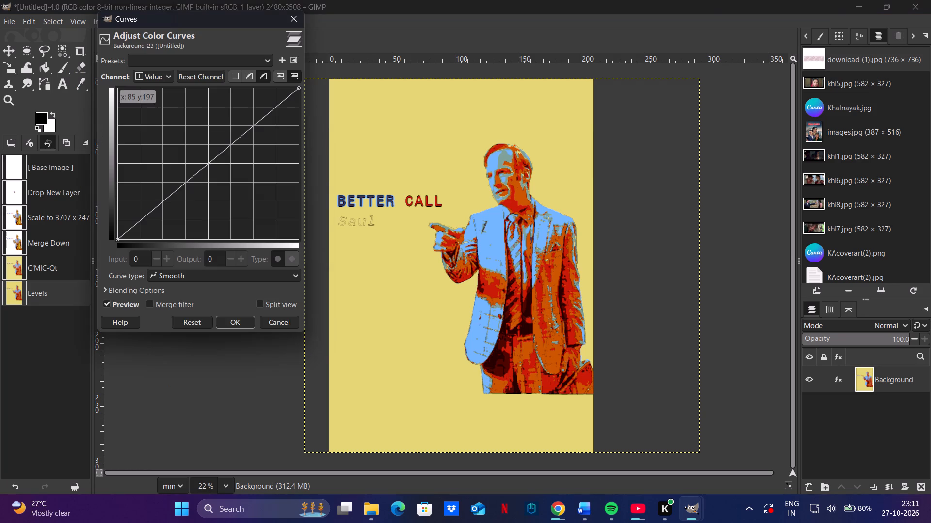
drag(209, 161, 187, 151)
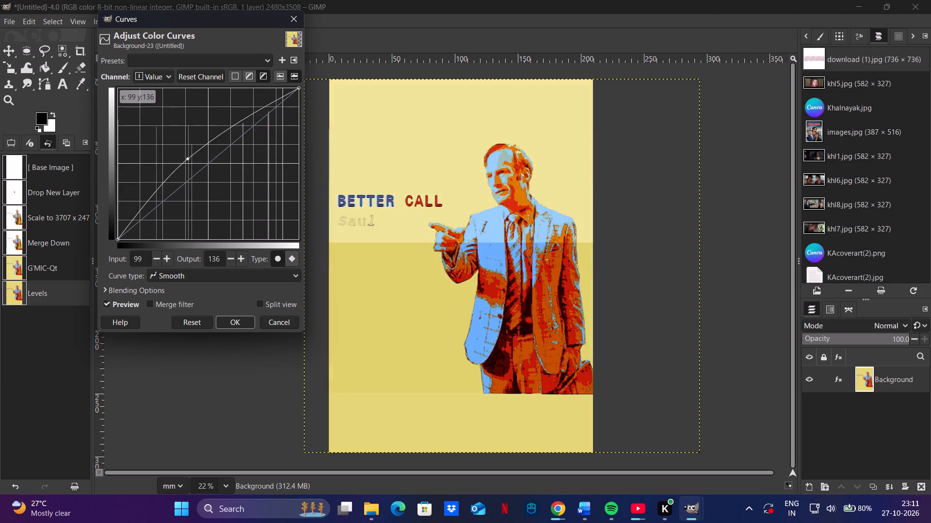
drag(187, 151, 189, 158)
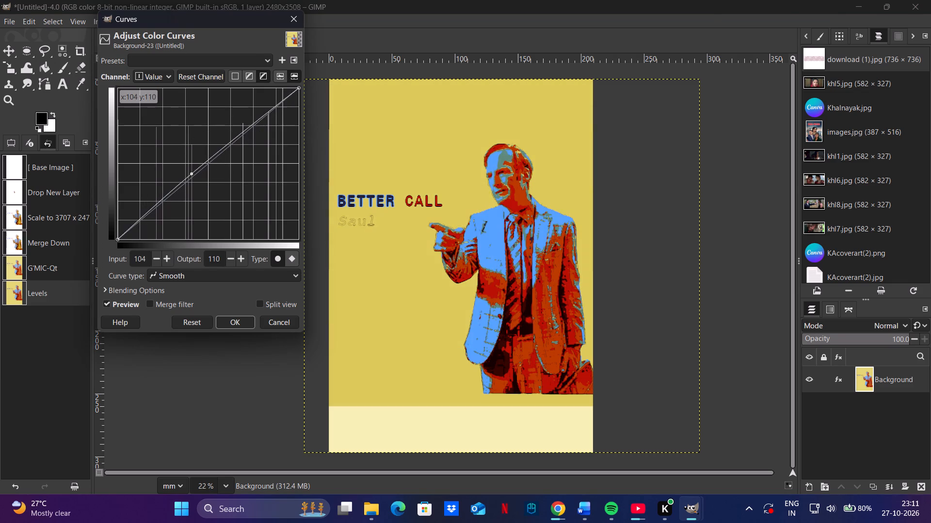
drag(189, 158, 181, 138)
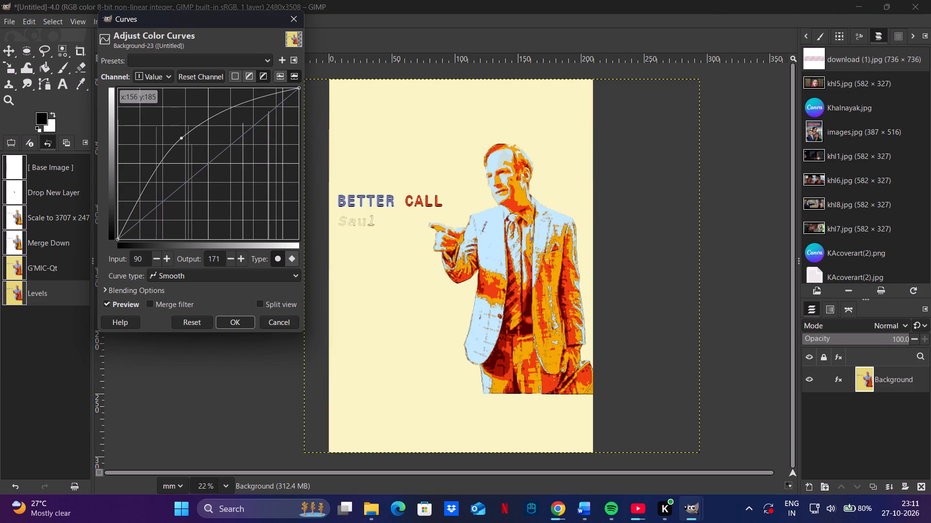
drag(253, 134, 252, 157)
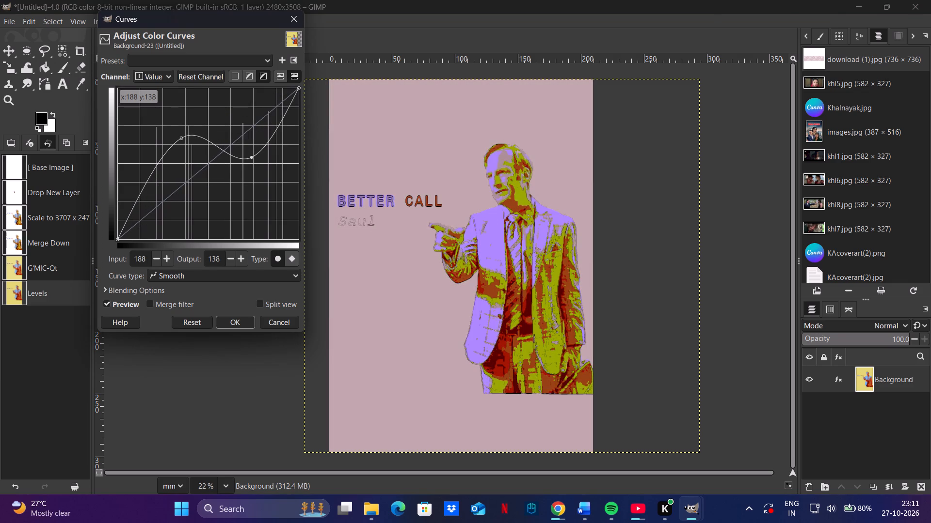
drag(252, 157, 216, 171)
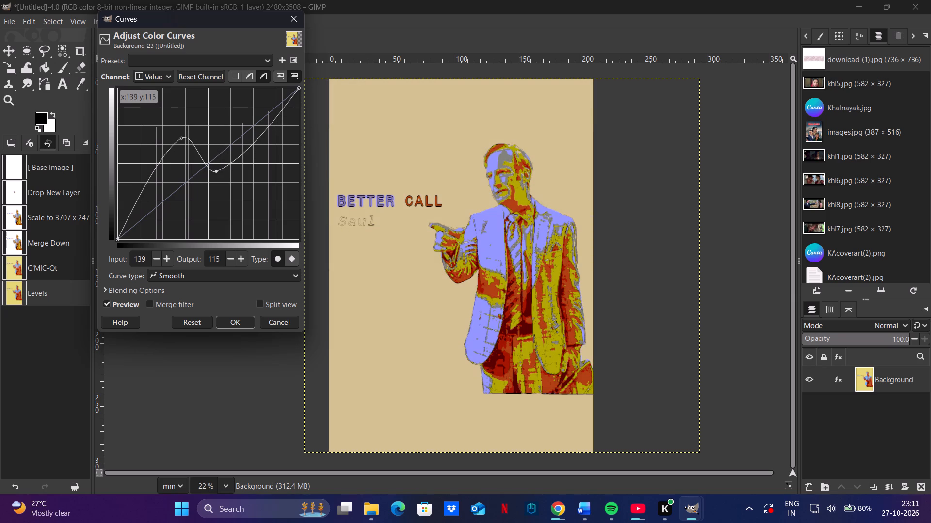
drag(216, 171, 188, 179)
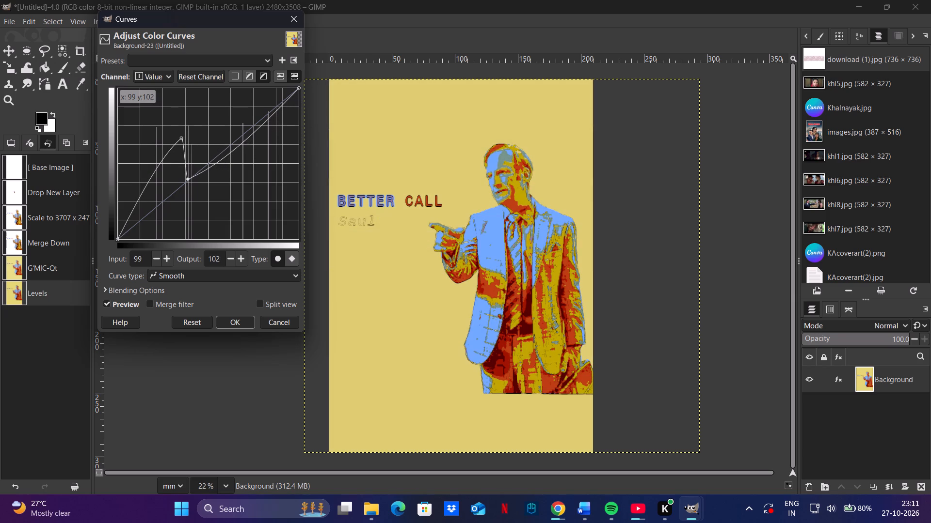
drag(188, 179, 176, 195)
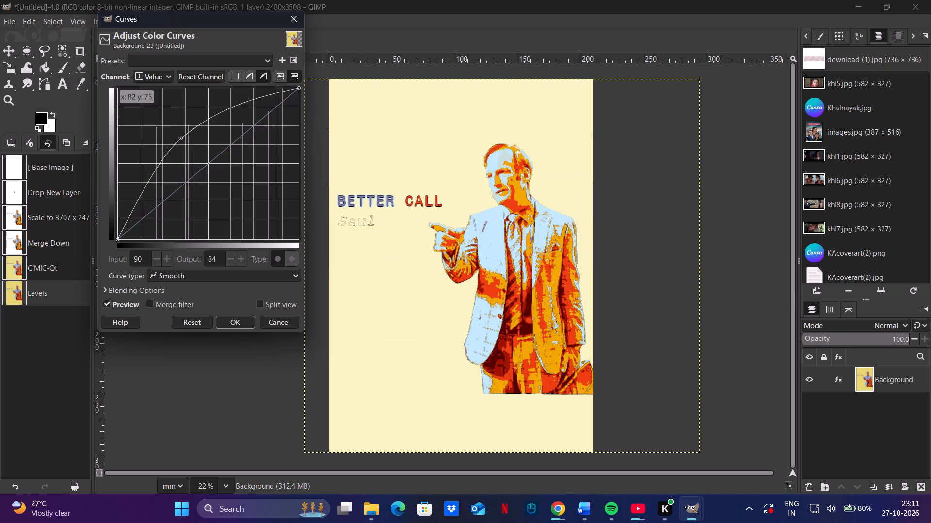
drag(176, 195, 188, 185)
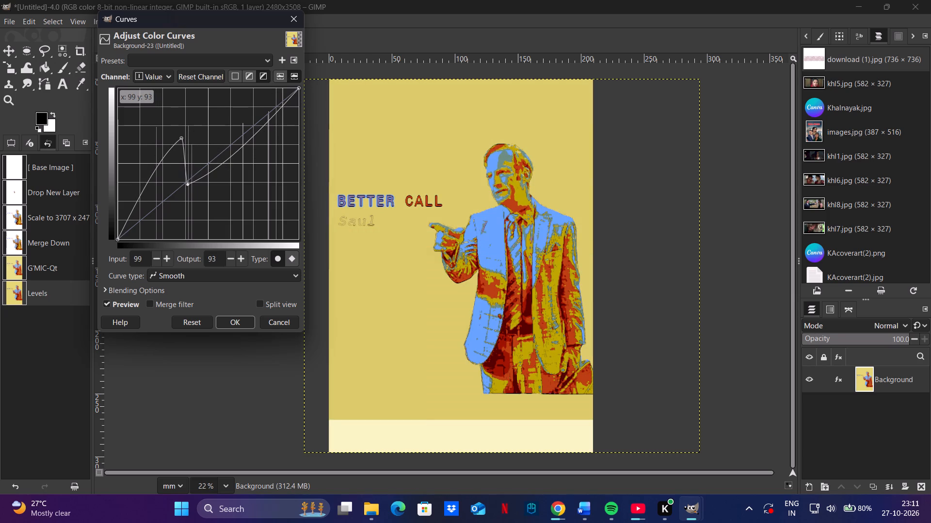
drag(188, 185, 205, 169)
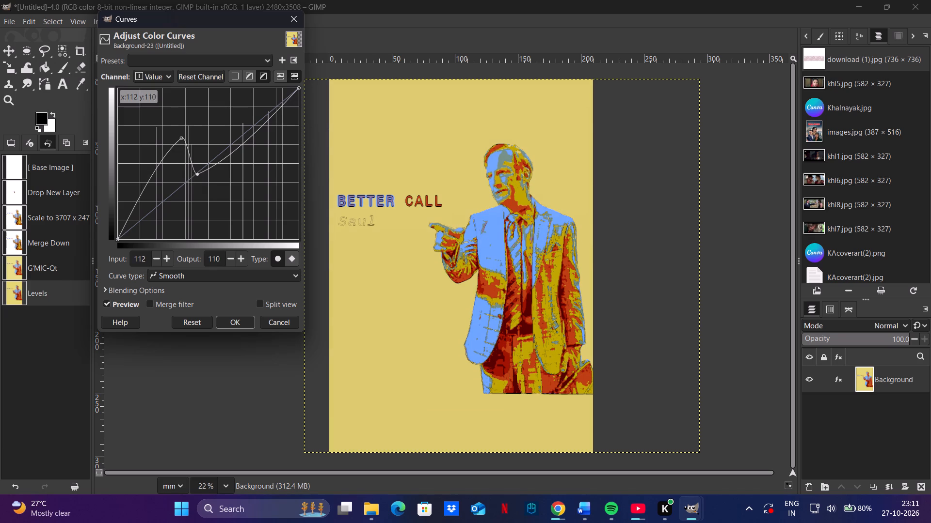
drag(205, 169, 240, 149)
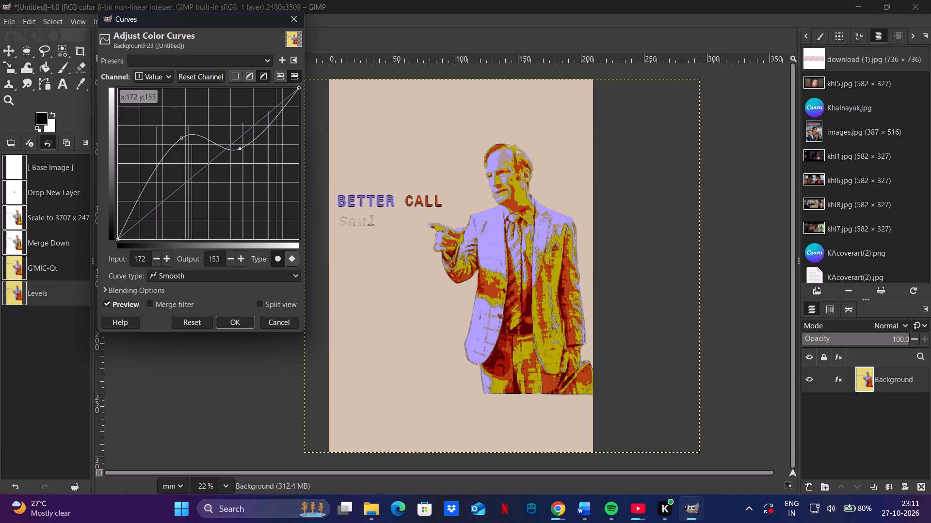
drag(240, 149, 246, 145)
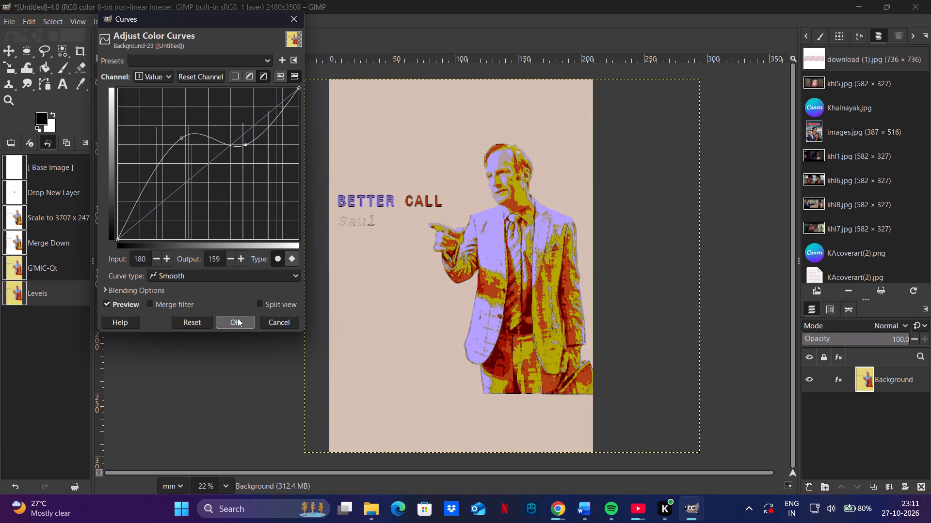
click(238, 318)
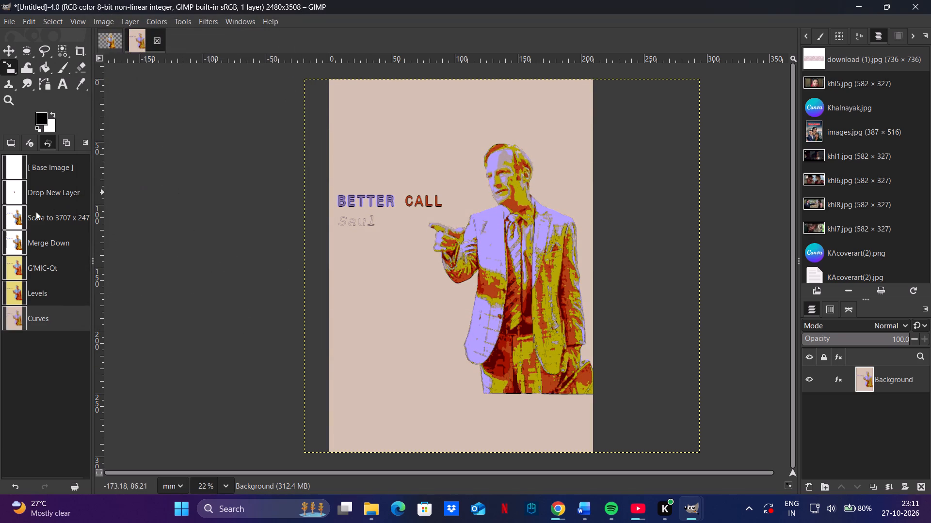
Revert the bte 23 image to its Clear history state, with only the unfiltered cut-out man on transparency.
click(112, 43)
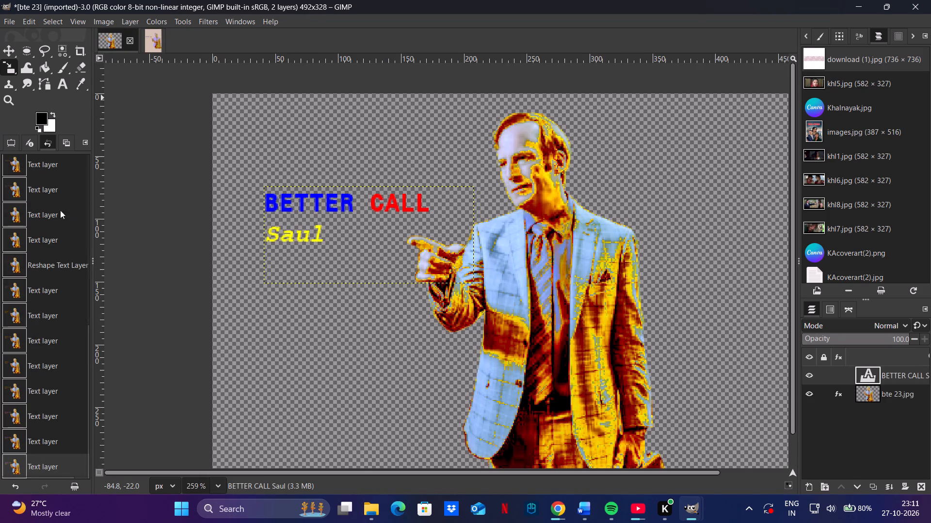
scroll(32, 263, up, 8)
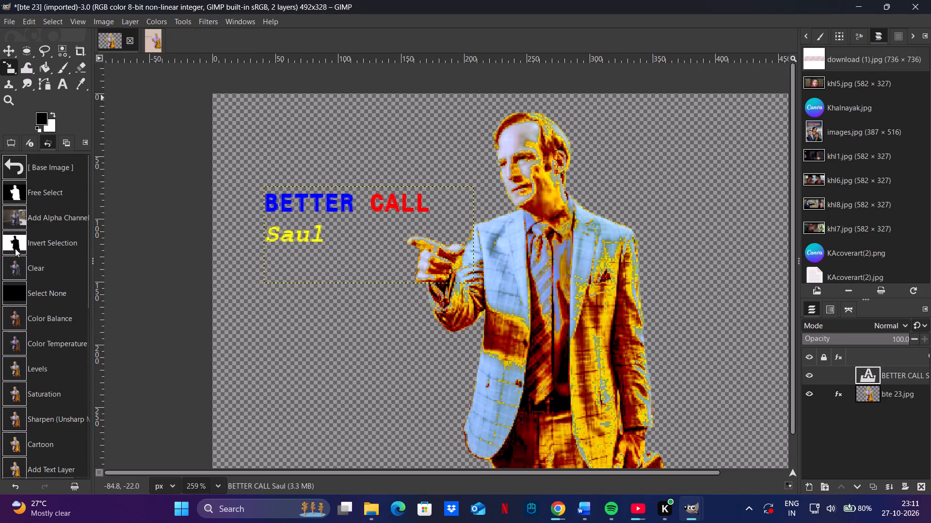
click(32, 272)
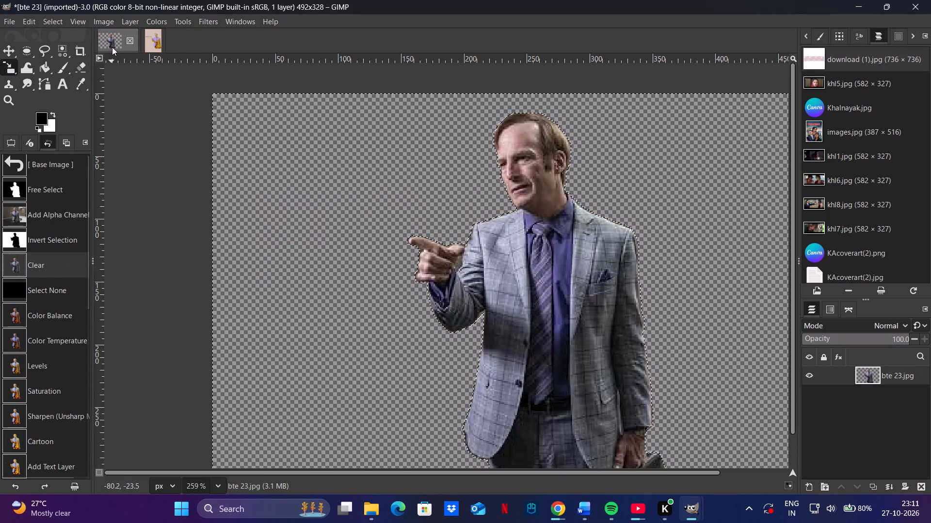
Bring the unfiltered cut-out man from bte 23 into the A4 poster as a new layer.
drag(111, 40, 157, 41)
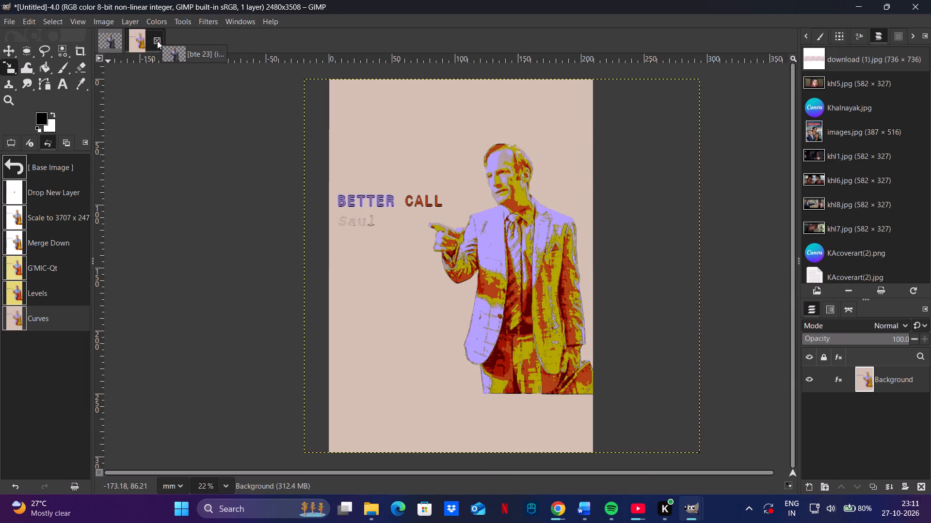
drag(157, 41, 507, 316)
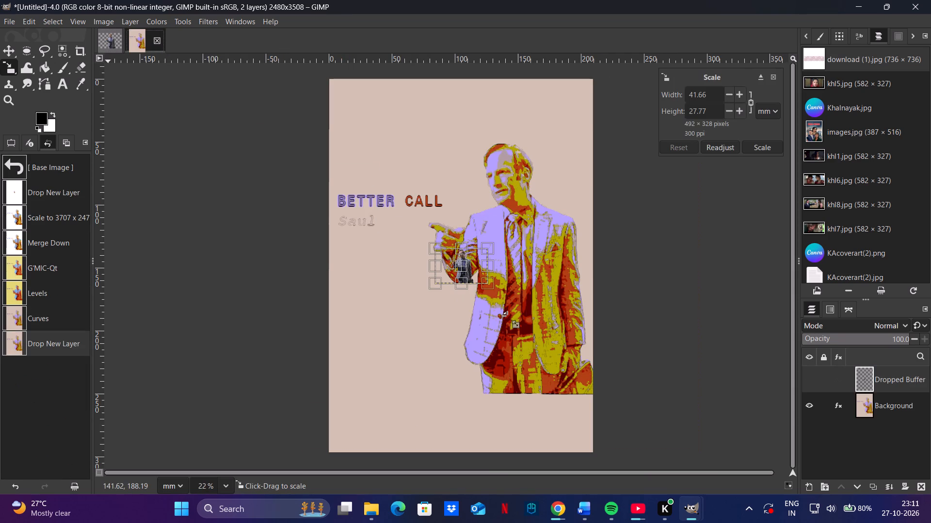
Scale the cut-out man layer to 2953 × 1969 pixels and position it over the cartoon man, aligning the pointing hands.
drag(490, 287, 599, 451)
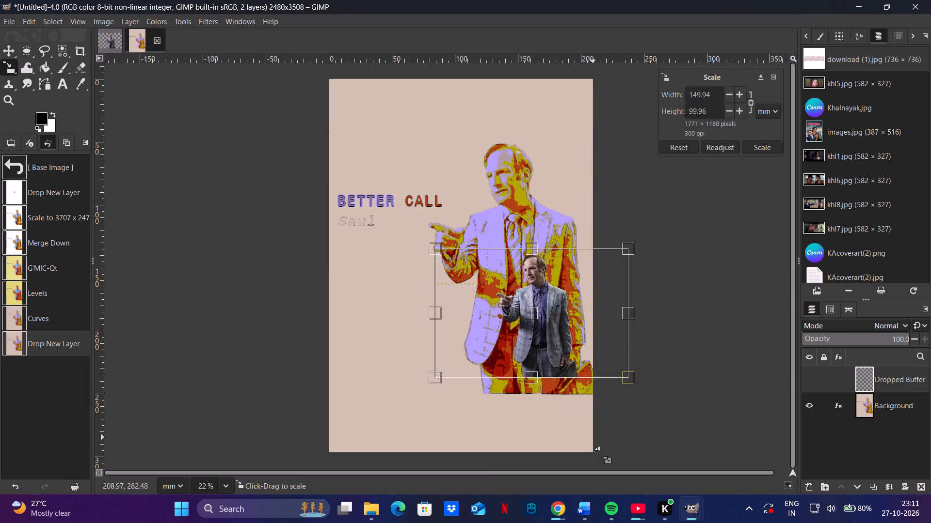
drag(599, 451, 598, 462)
drag(434, 248, 417, 231)
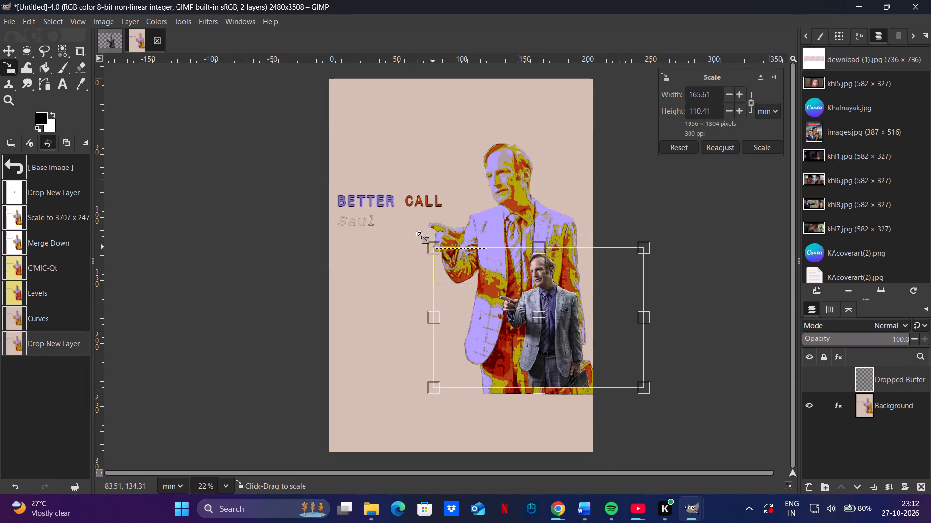
drag(417, 231, 364, 123)
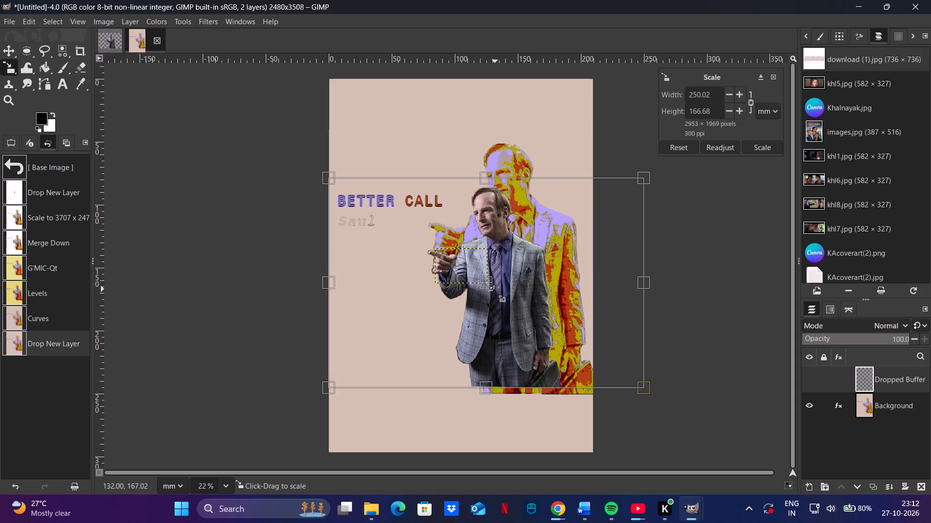
drag(483, 287, 491, 261)
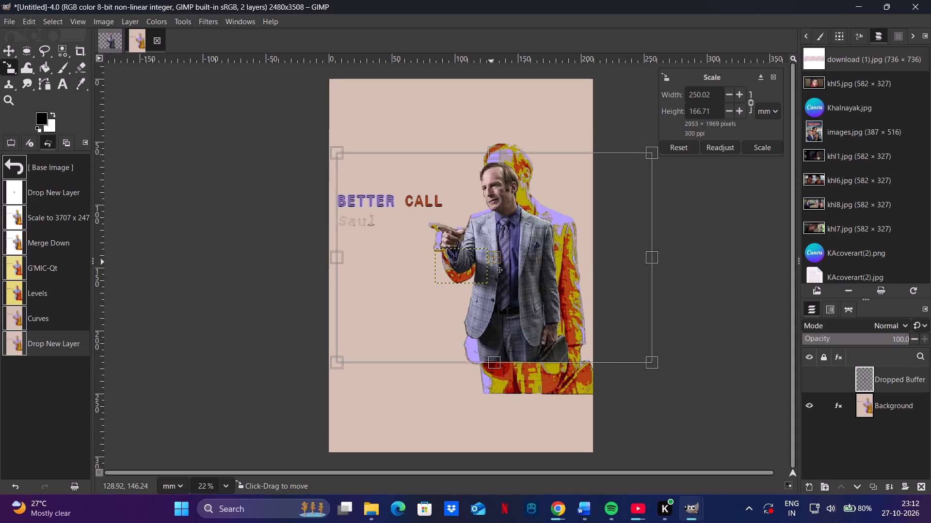
drag(491, 261, 491, 269)
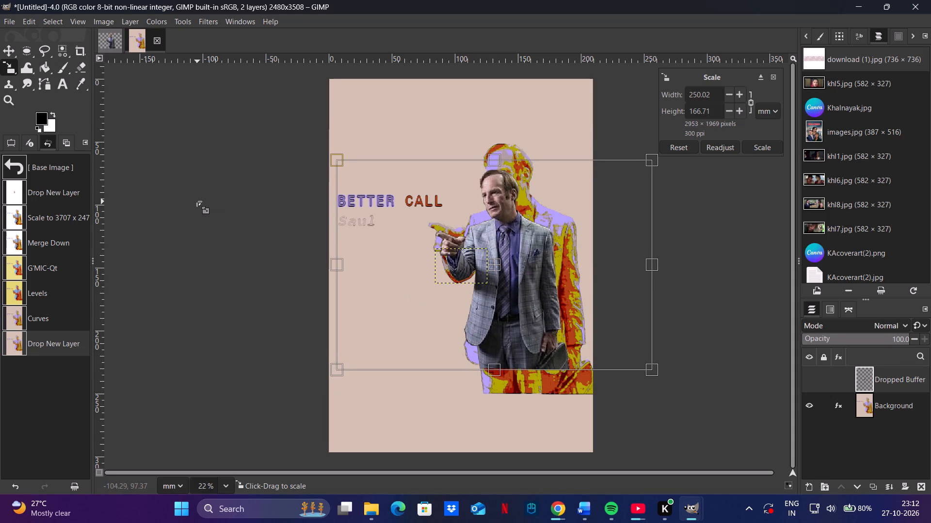
key(Return)
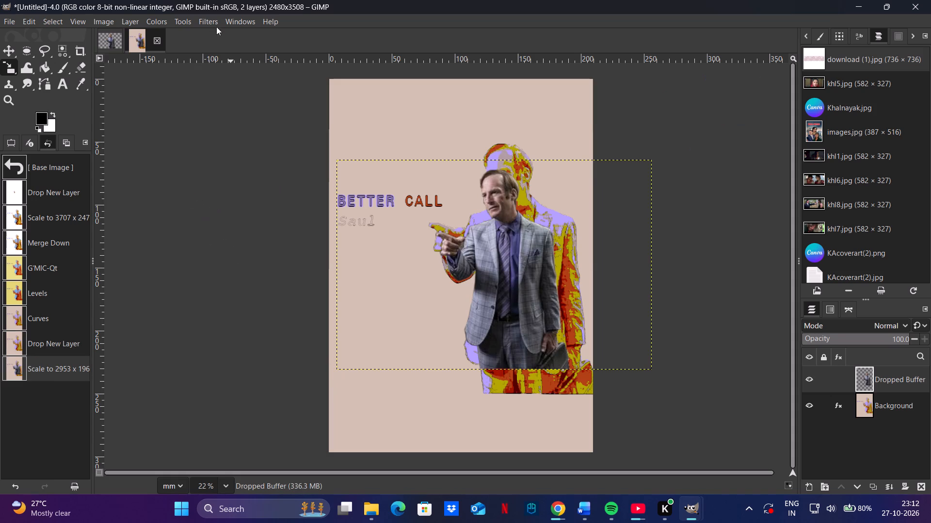
Apply Curves to the cut-out man layer's Value channel with a smooth point at input 234, output 181.
click(207, 19)
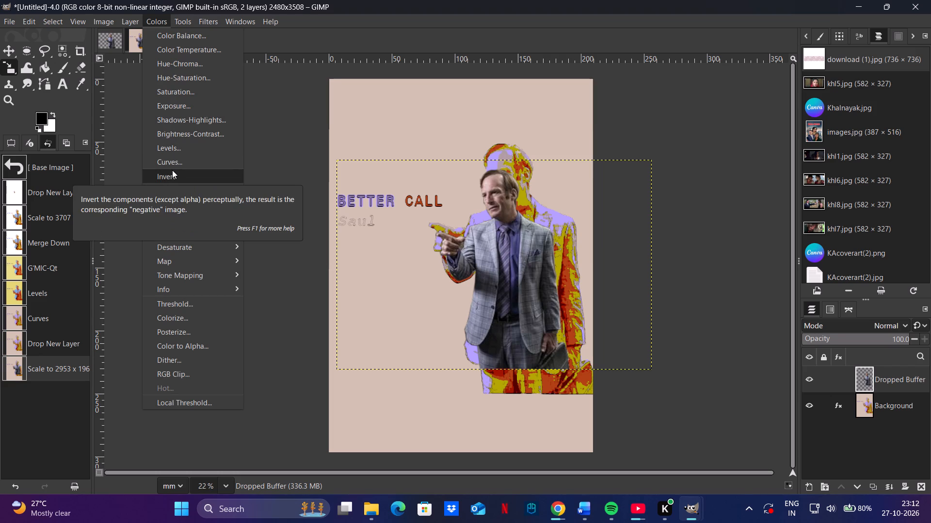
click(177, 162)
drag(200, 162, 279, 183)
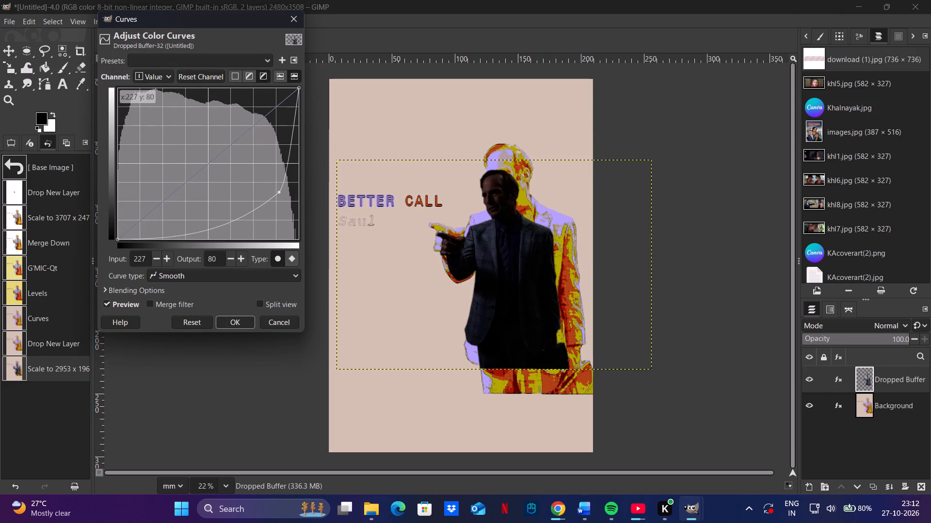
drag(279, 183, 226, 103)
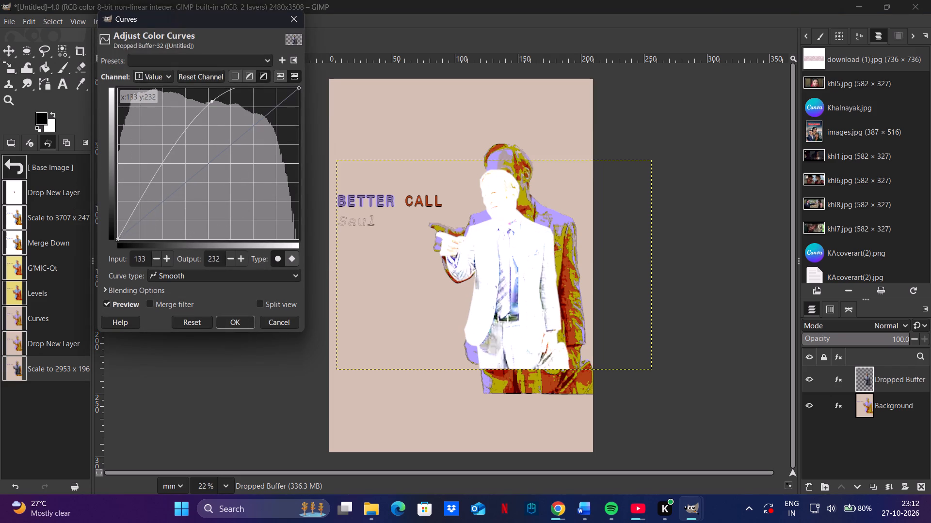
drag(226, 103, 273, 144)
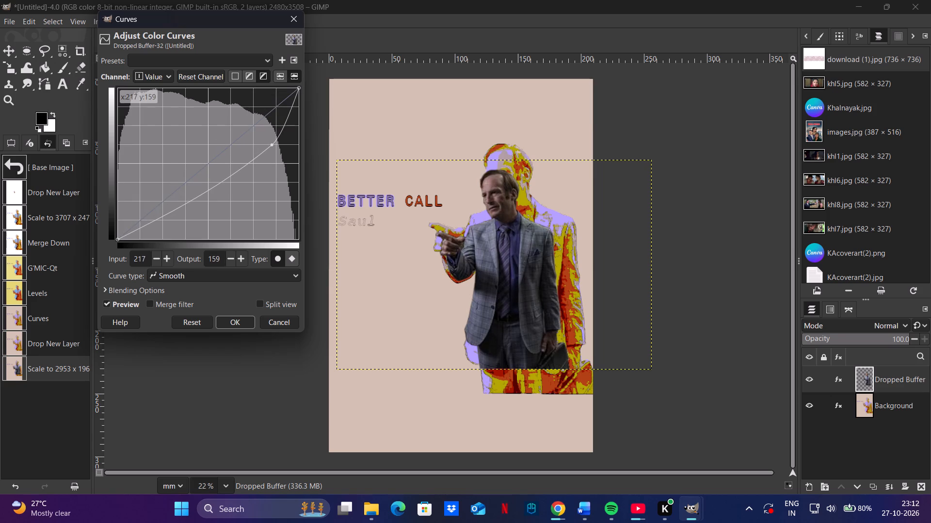
drag(273, 144, 284, 132)
click(233, 324)
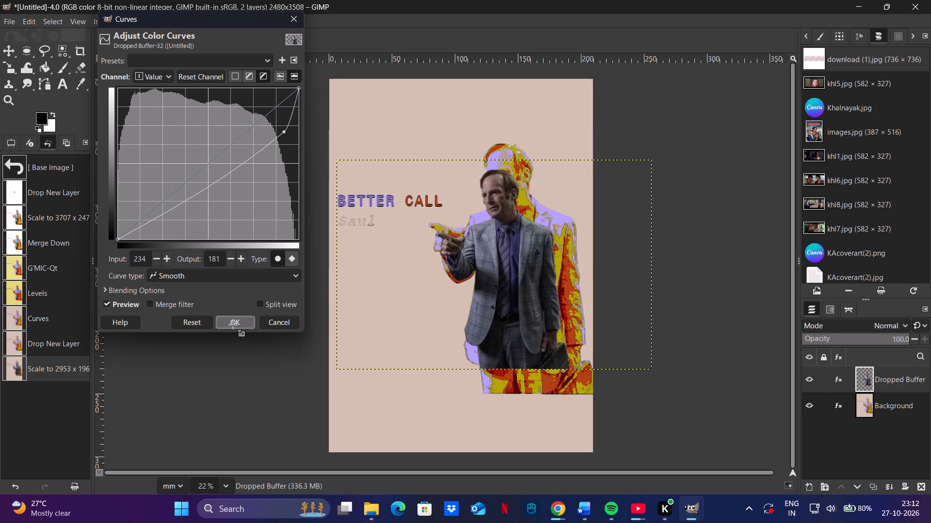
Preview G'MIC-Qt Colors filters on the cut-out man layer, including Basic Adjustments, Boost-Fade, CMYK Tone and Color Grading.
click(207, 22)
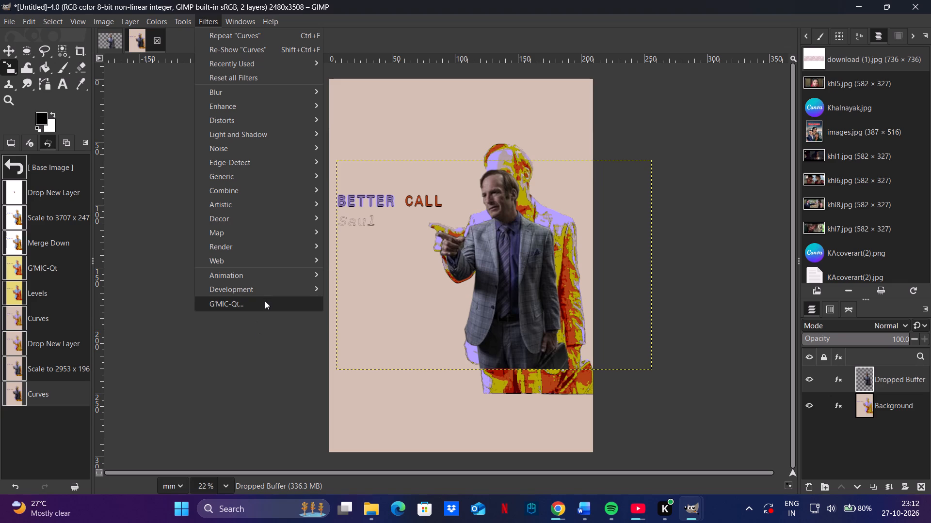
click(265, 301)
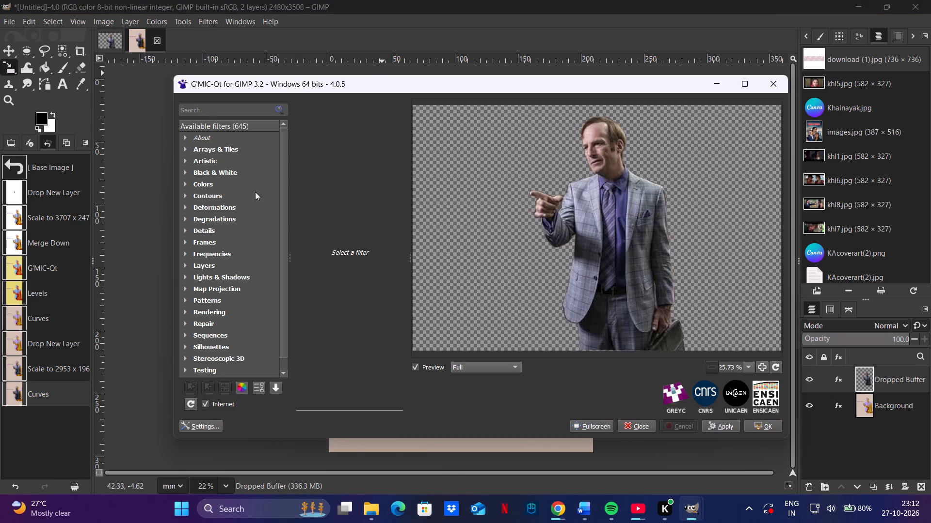
click(192, 184)
click(183, 182)
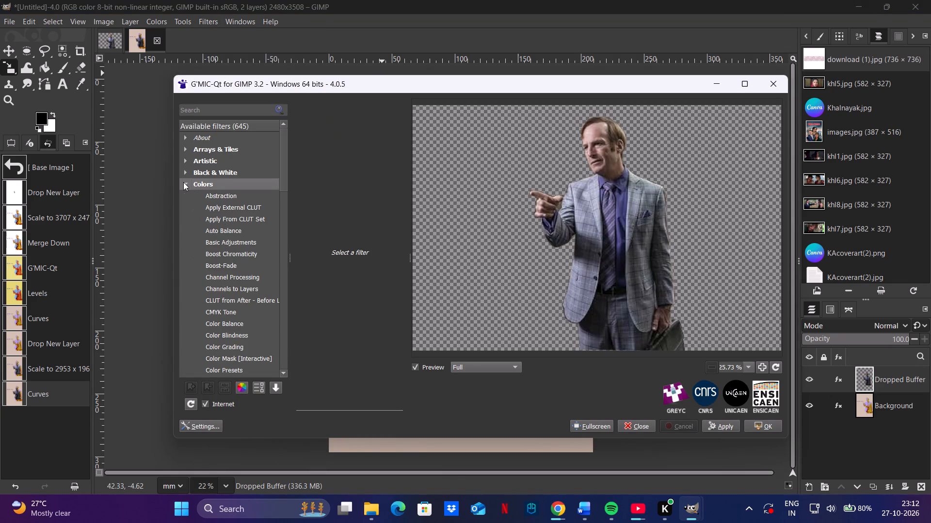
click(221, 220)
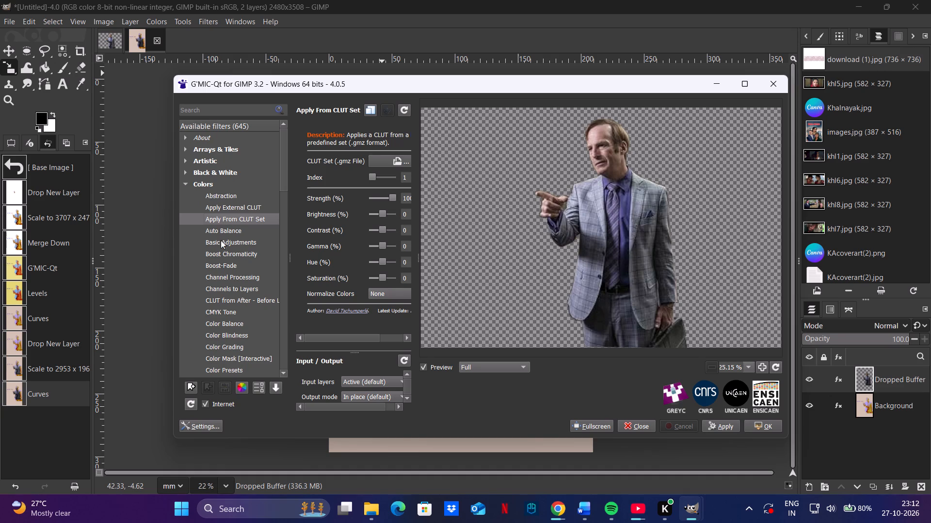
click(221, 245)
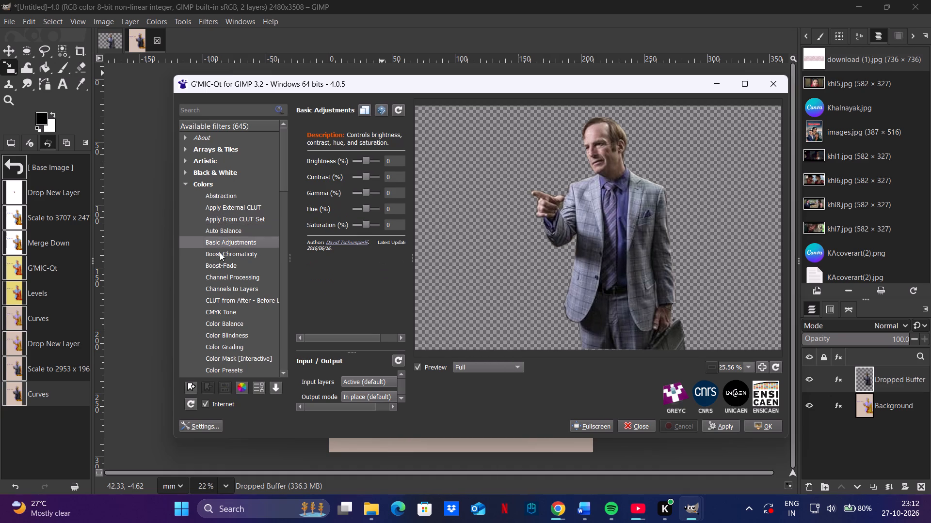
click(225, 267)
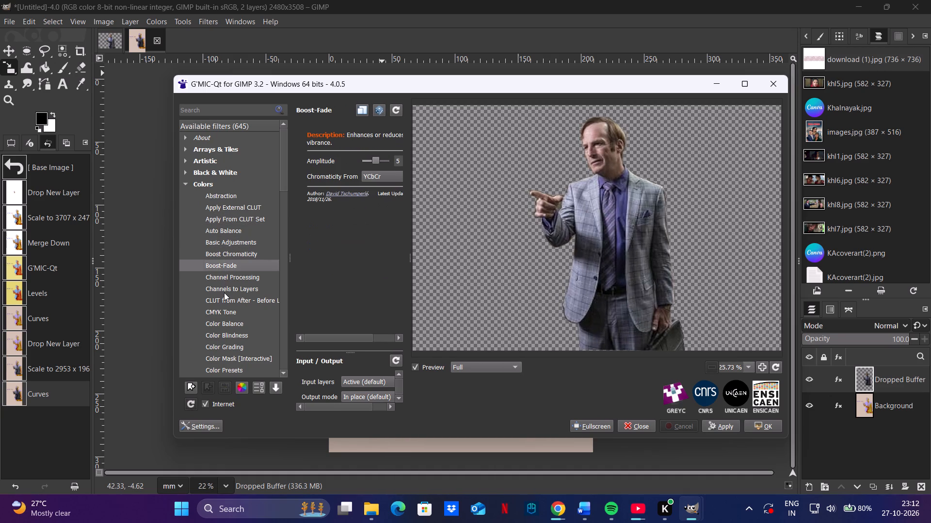
click(218, 314)
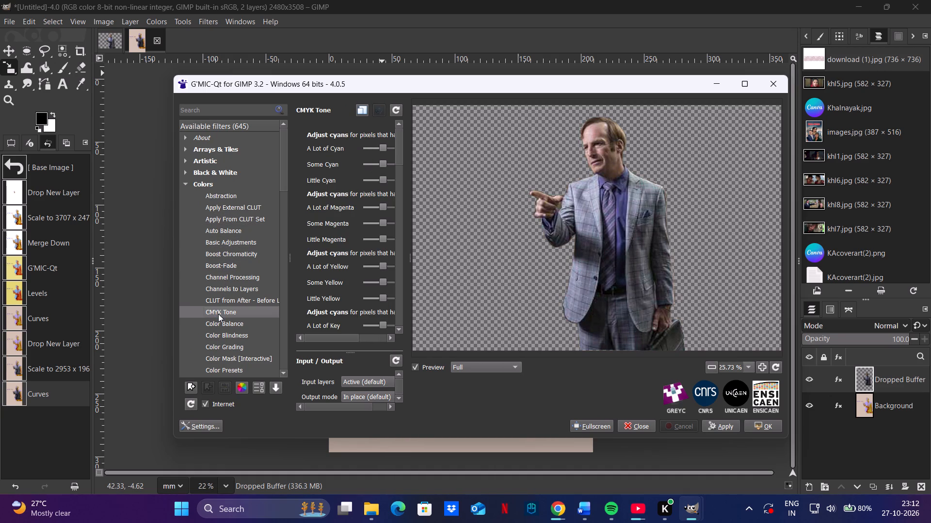
click(217, 332)
click(217, 350)
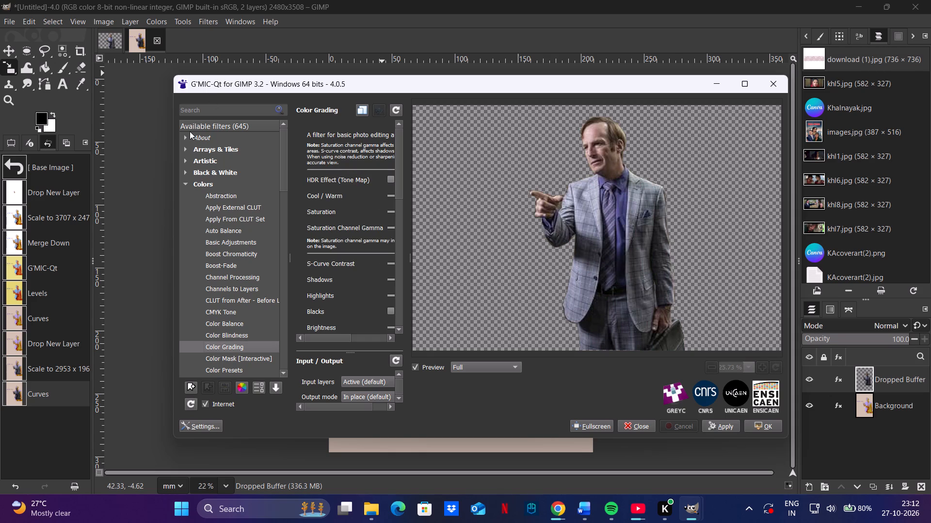
scroll(189, 132, up, 1)
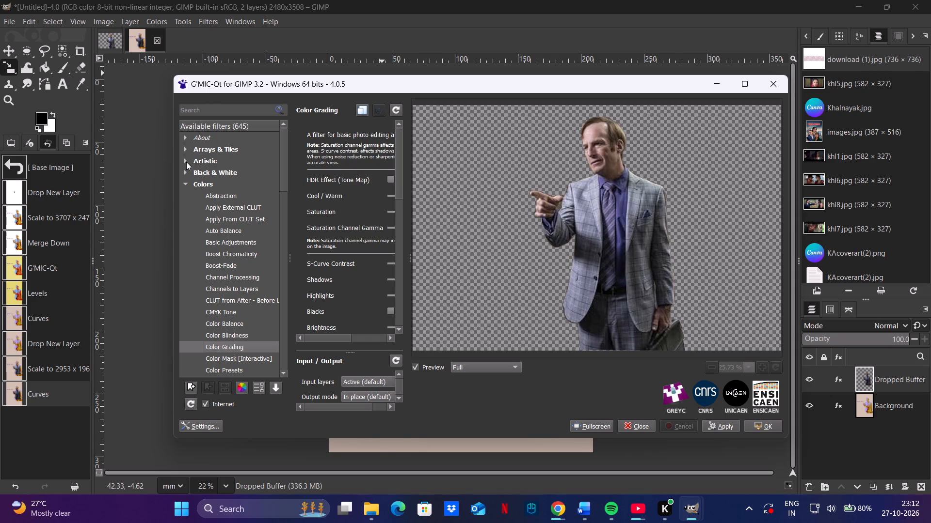
Compare Artistic filters such as Blockism and Cubism, and apply the Comicbook filter to the cut-out man layer.
click(186, 162)
click(216, 203)
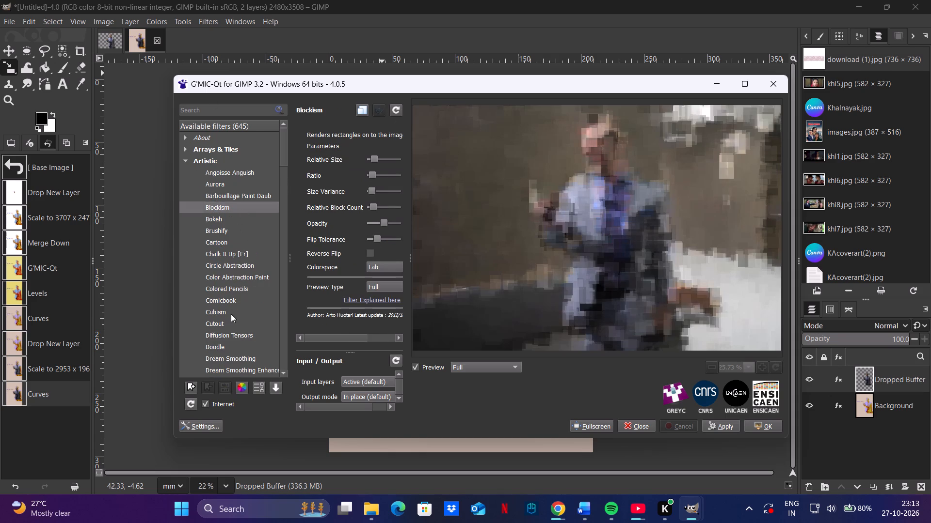
click(231, 314)
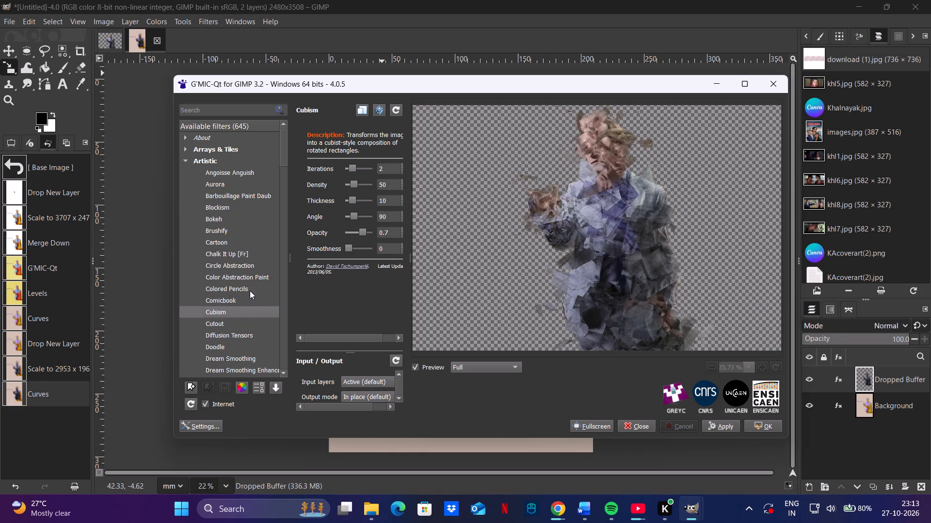
click(233, 297)
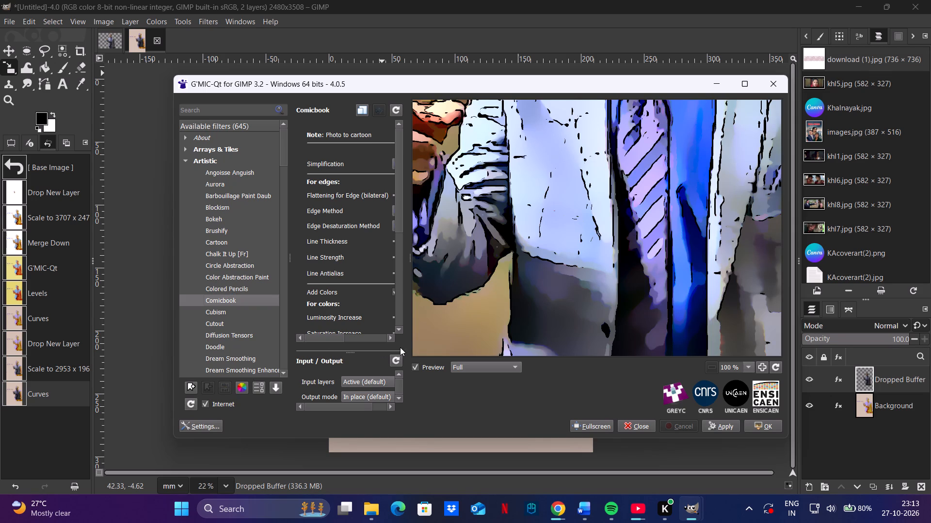
click(709, 422)
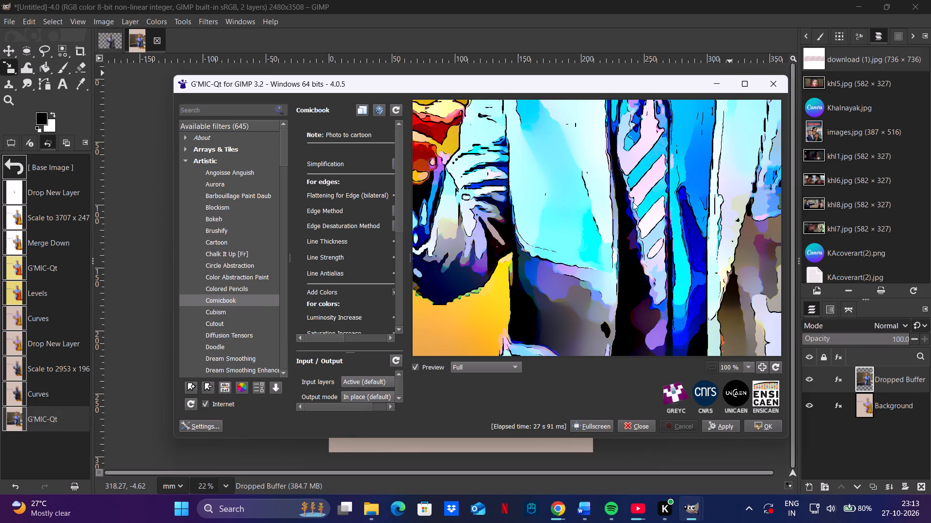
click(774, 84)
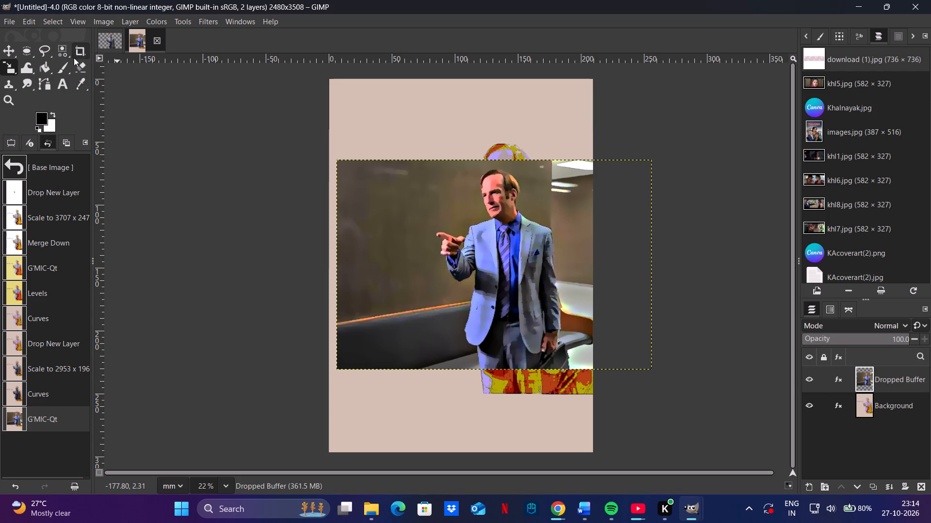
Select the brown wall shades behind the comic-style man by color and clear them from the layer.
click(63, 48)
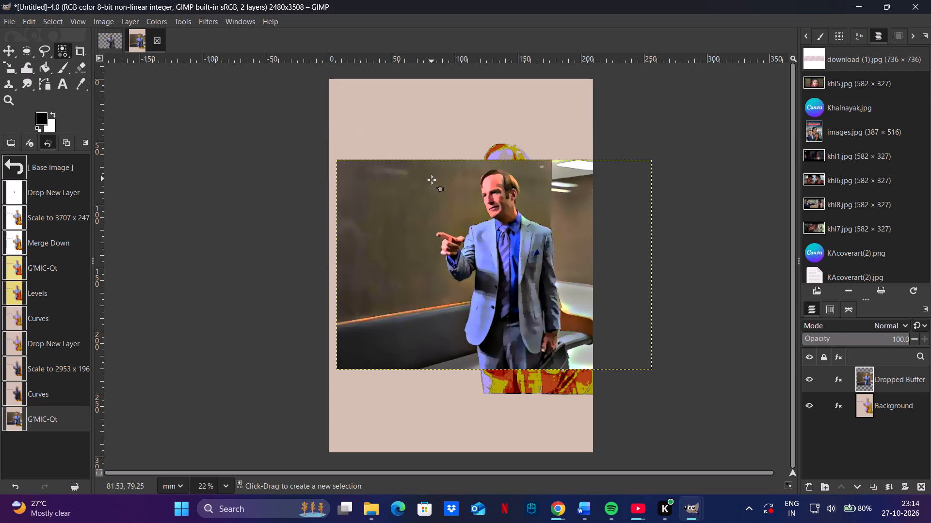
click(426, 180)
click(403, 204)
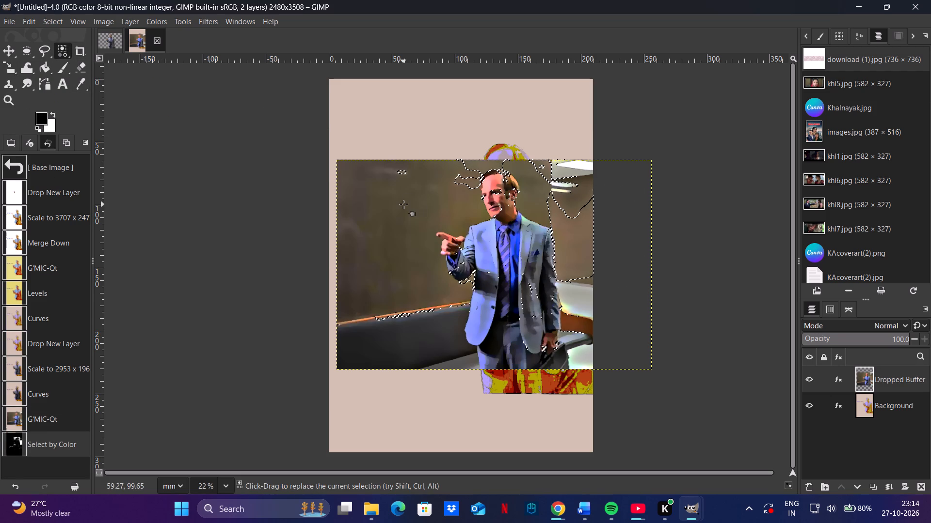
click(373, 210)
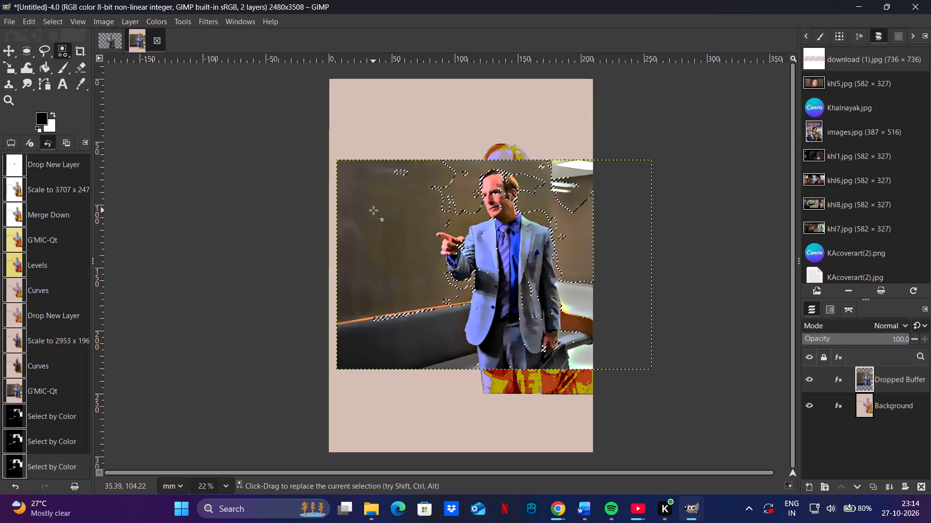
key(Delete)
click(388, 213)
key(Delete)
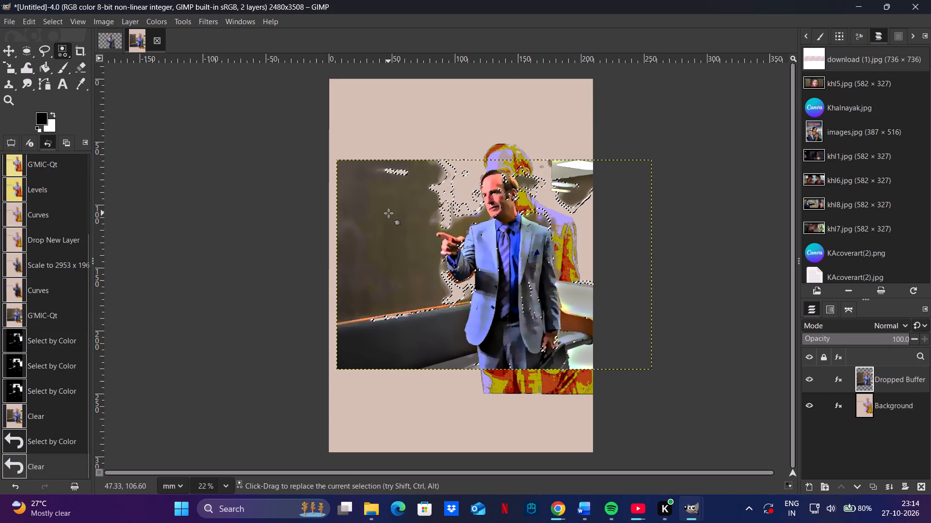
click(351, 257)
key(Delete)
click(351, 257)
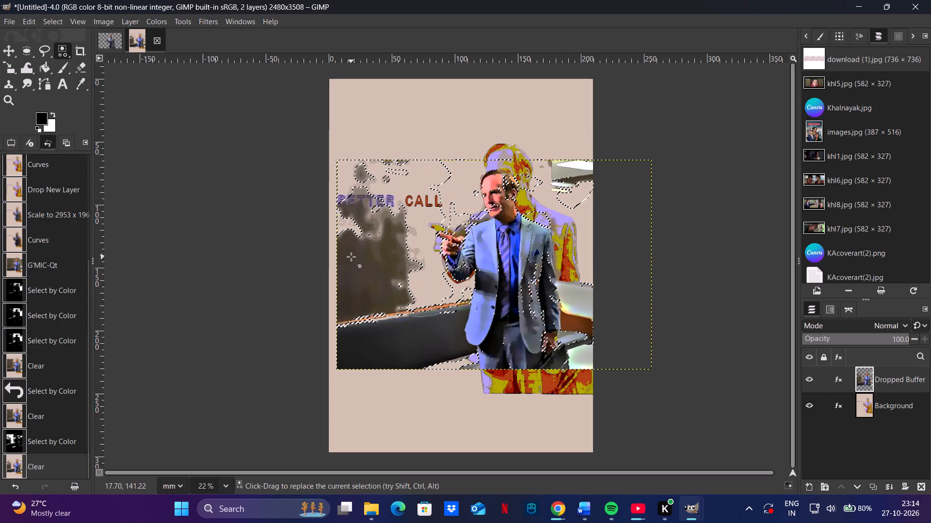
key(Delete)
click(351, 257)
key(Delete)
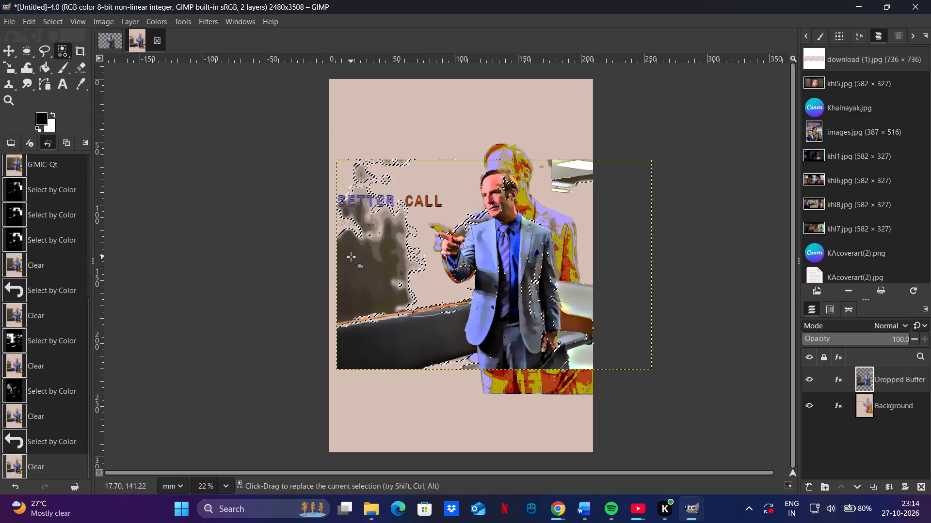
Select the dark couch and leftover wall shades by color and clear them from the comic-style man layer.
click(389, 336)
key(Delete)
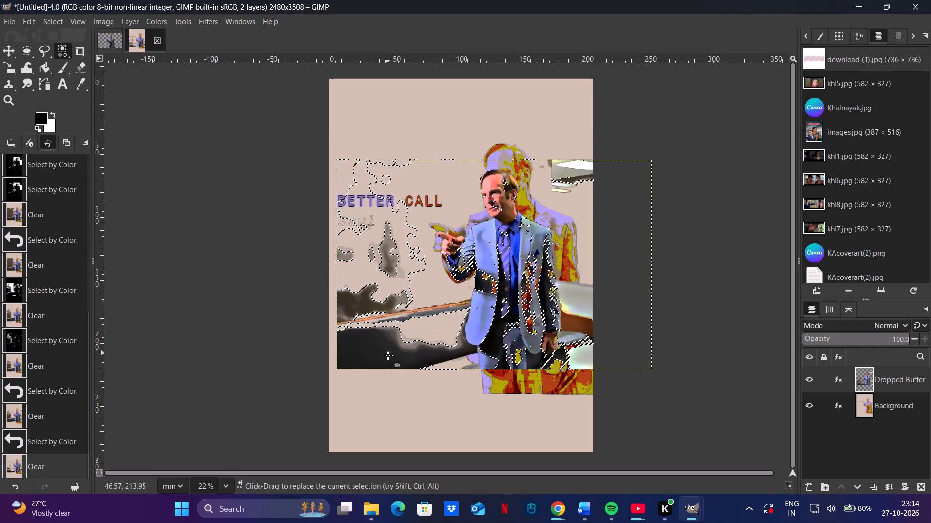
click(388, 354)
key(Delete)
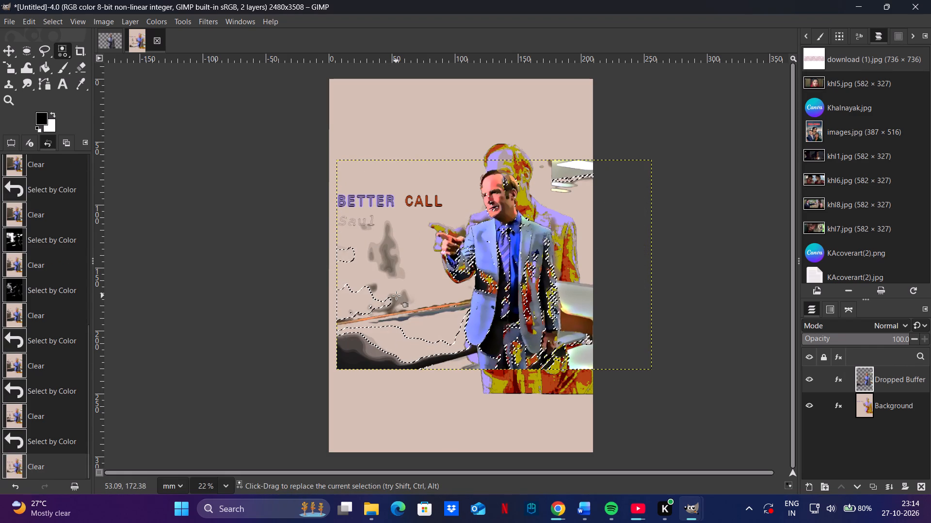
click(389, 259)
key(Delete)
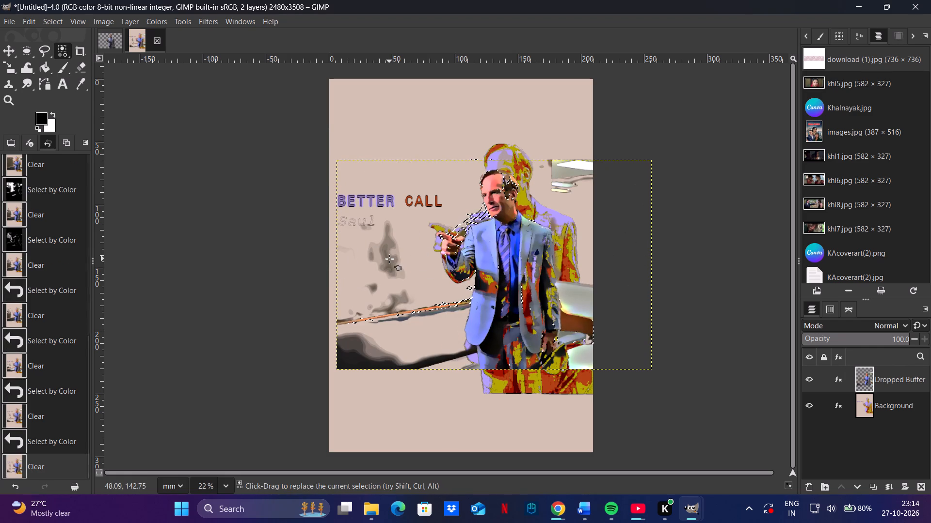
click(386, 253)
key(Delete)
click(386, 253)
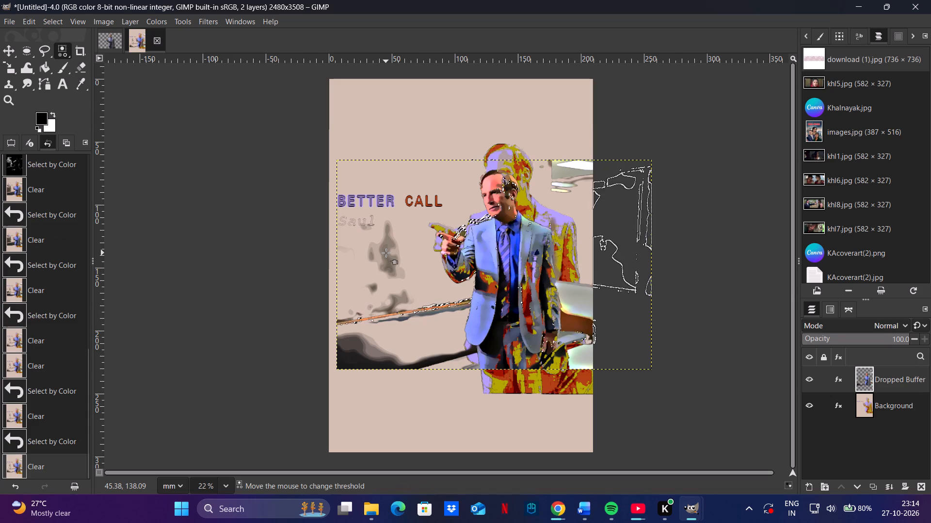
click(386, 253)
key(Delete)
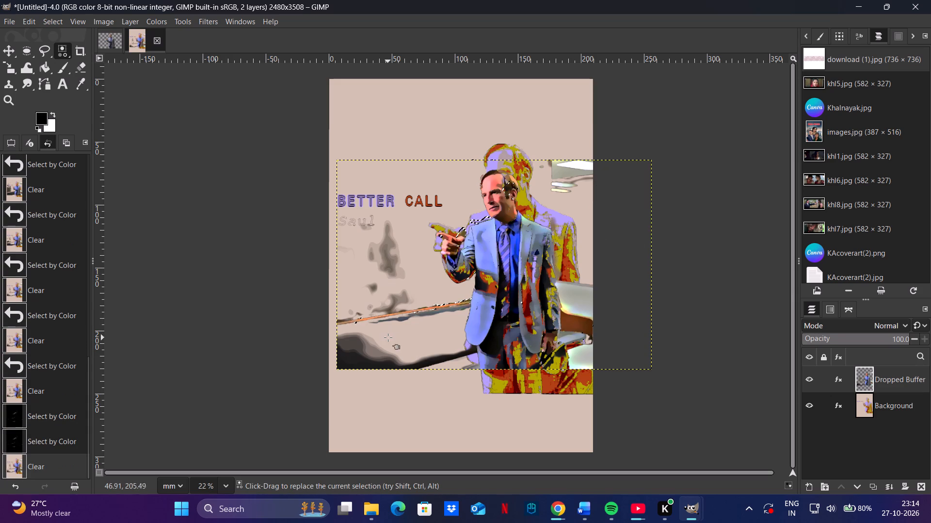
Select the remaining black couch areas and thin rail shades by color, clear them from the layer, and remove the selection.
click(357, 361)
key(Delete)
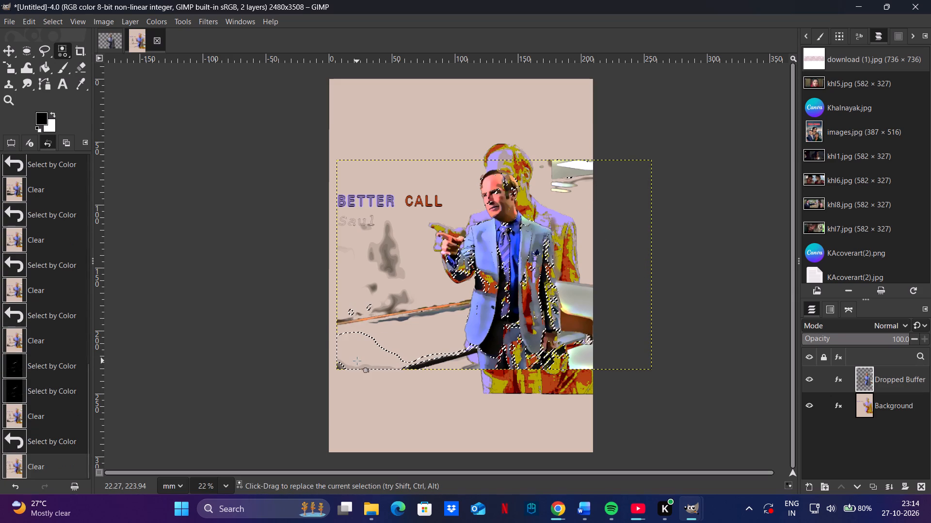
click(433, 366)
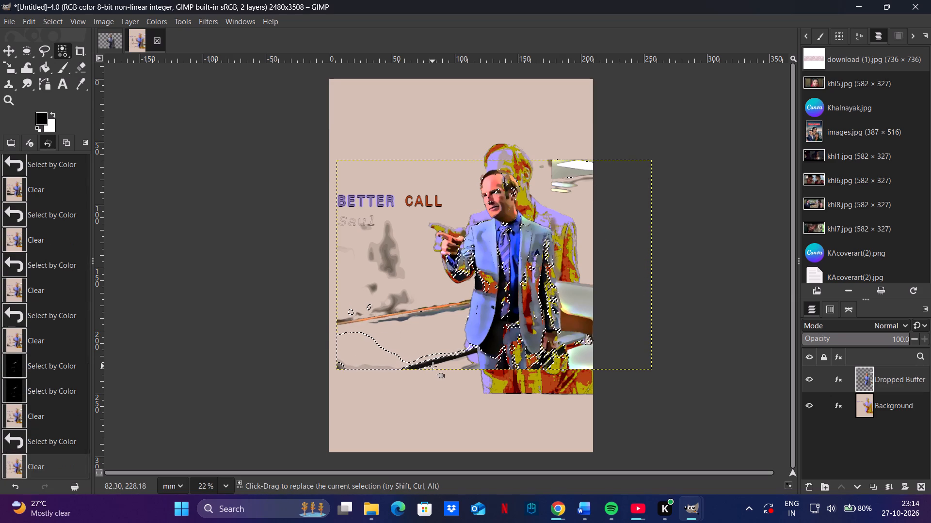
key(Delete)
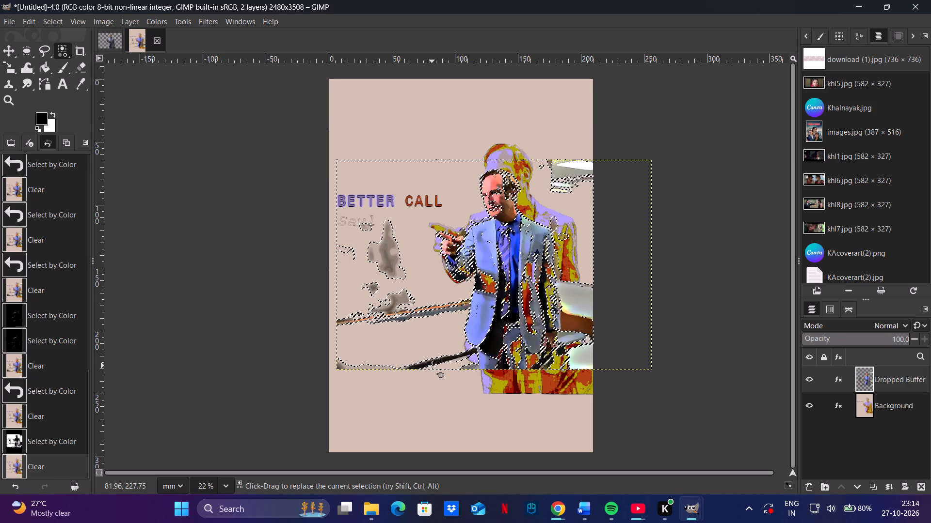
key(Delete)
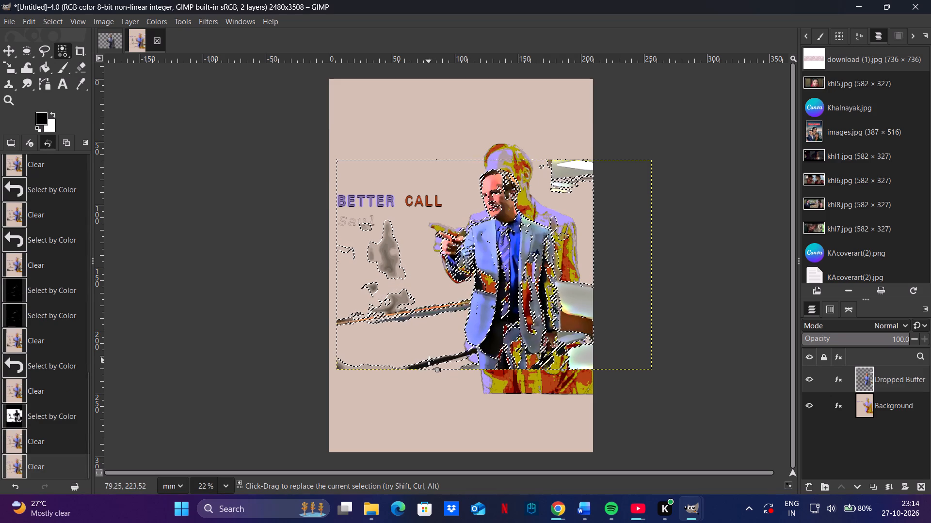
click(429, 360)
key(Delete)
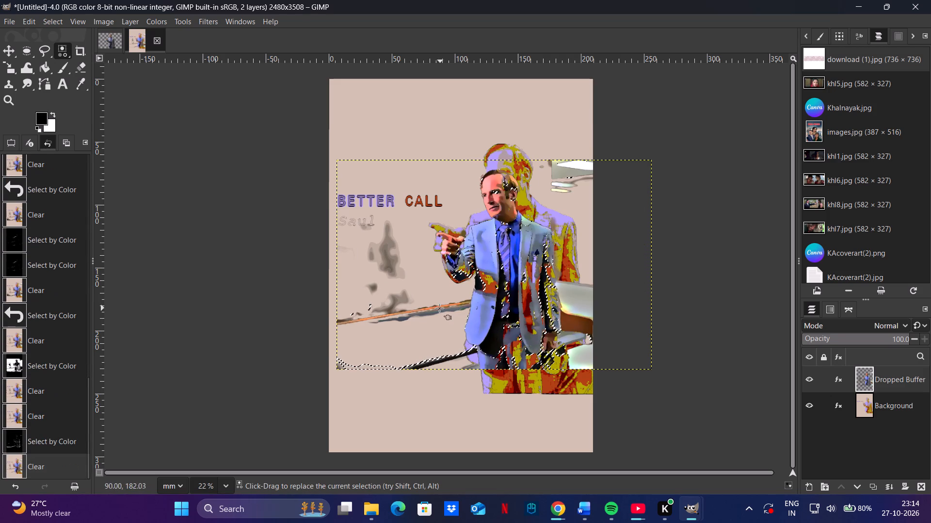
click(414, 310)
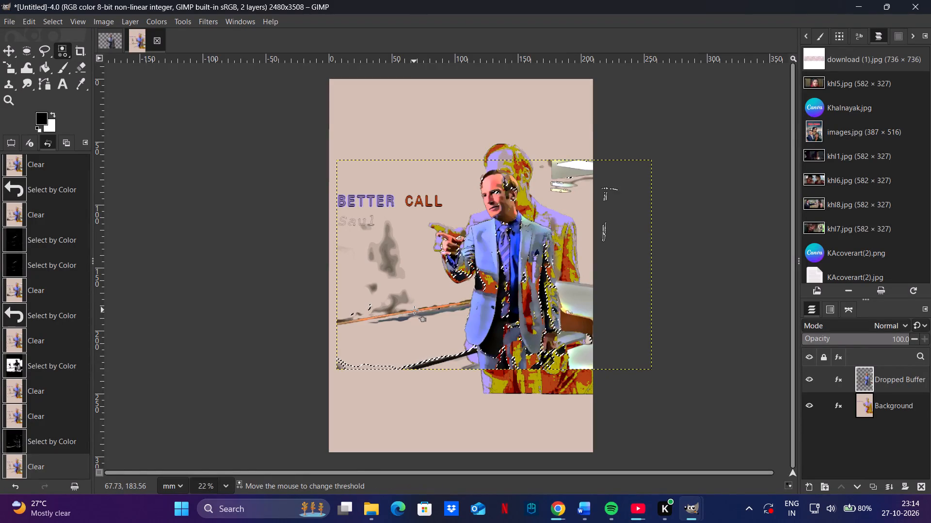
click(414, 310)
key(Delete)
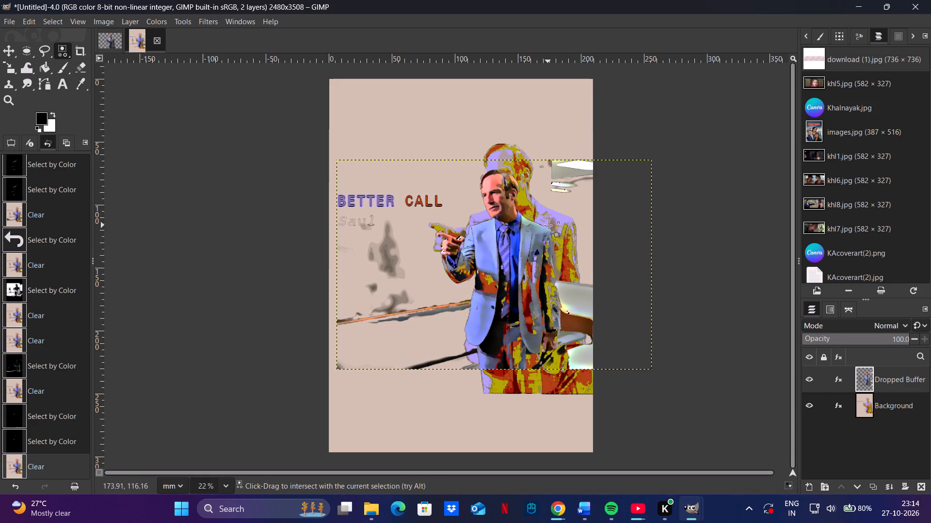
key(ctrl+shift+a)
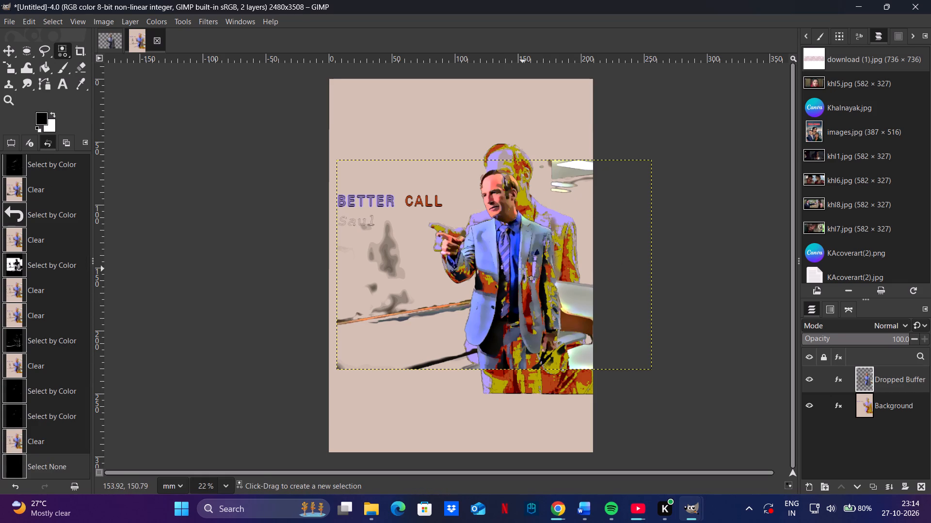
Scale the comic-style man layer up to about 3921 × 2615 pixels and shift it left over the cartoon man.
key(shift+s)
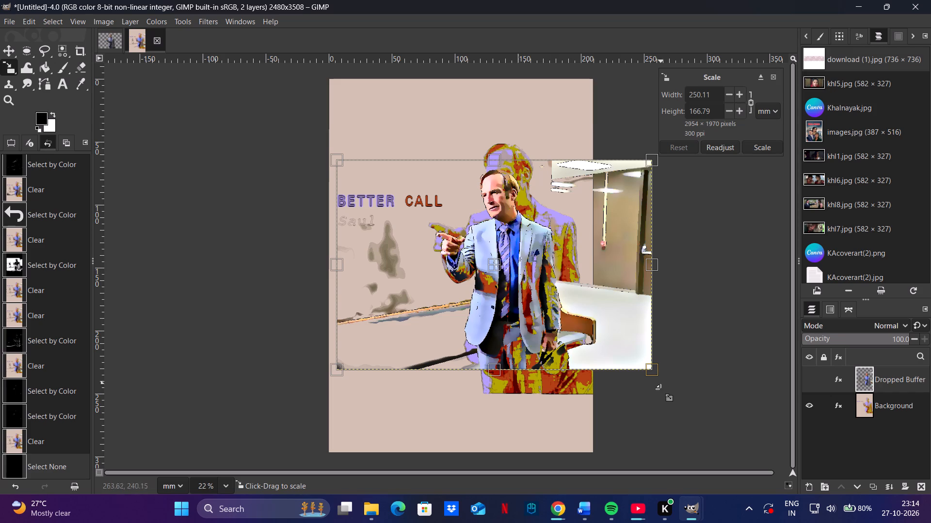
drag(654, 369, 709, 427)
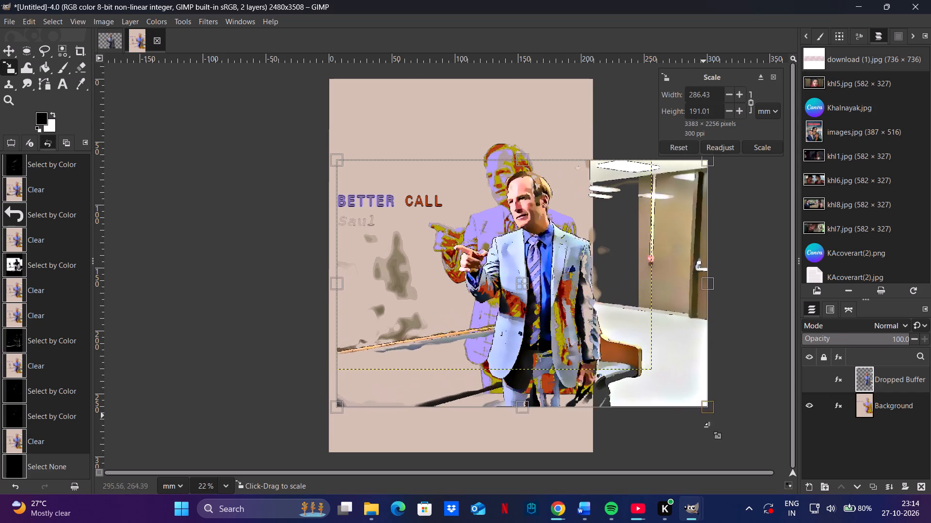
drag(709, 427, 708, 440)
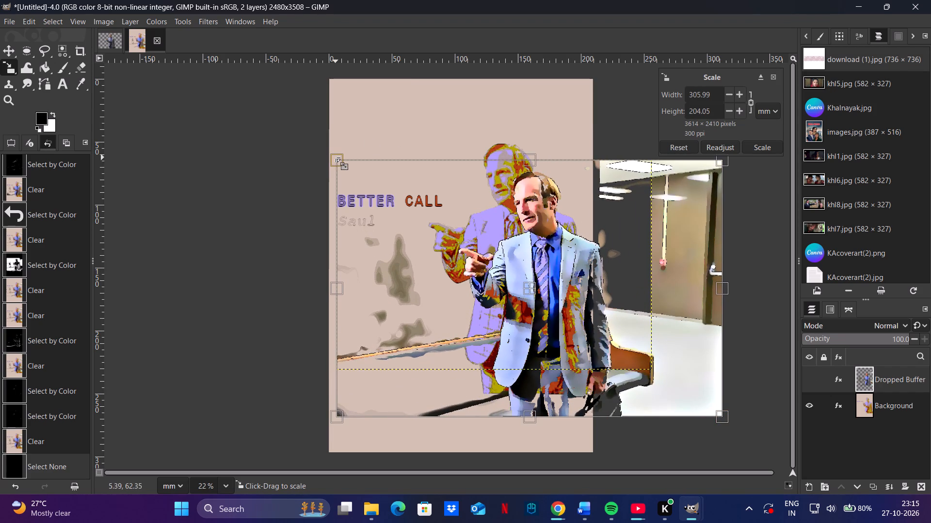
drag(336, 157, 292, 114)
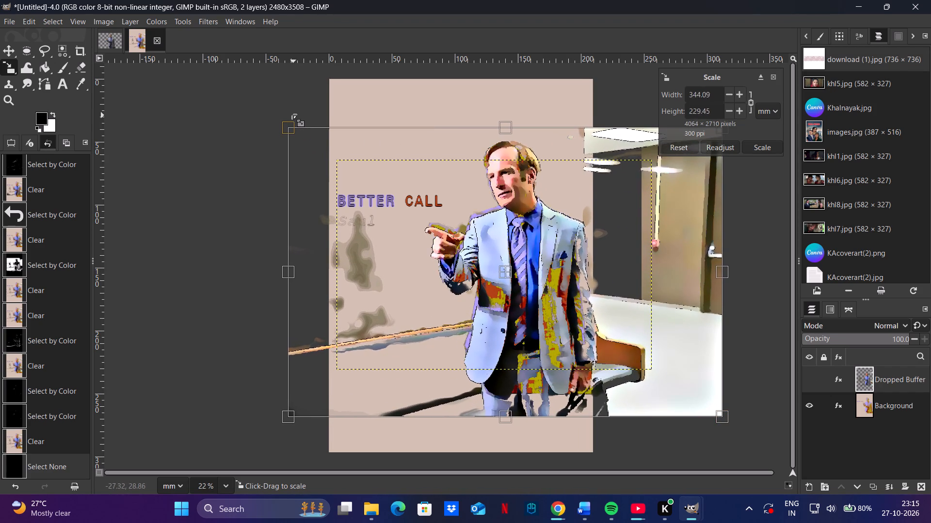
drag(292, 114, 304, 134)
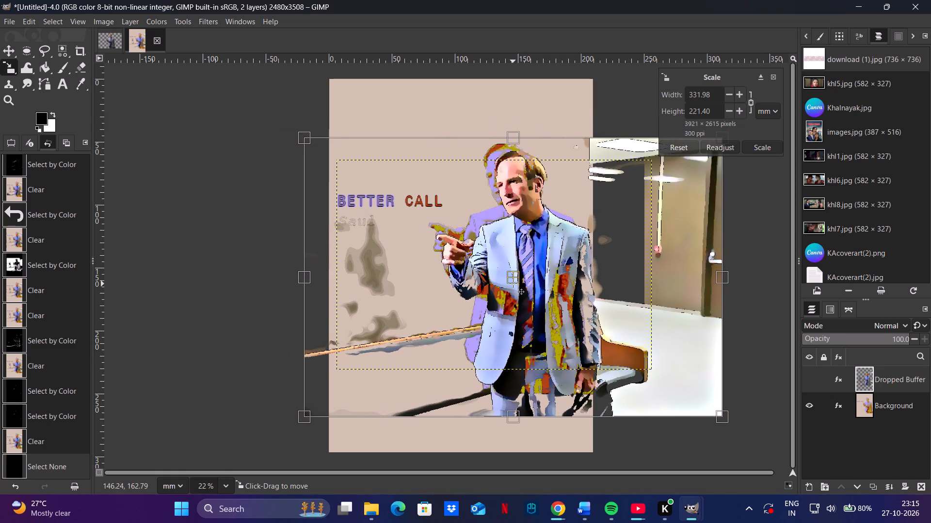
drag(513, 283, 492, 284)
key(Return)
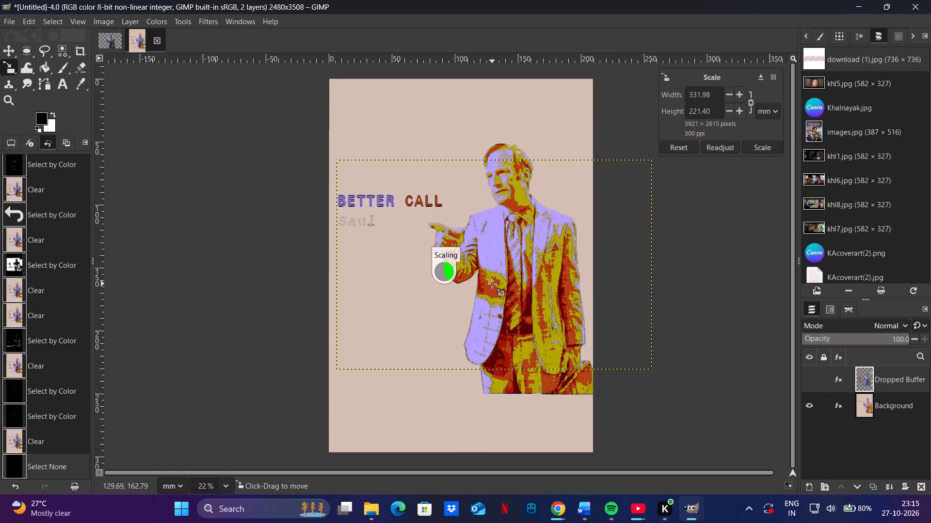
click(678, 443)
key(Return)
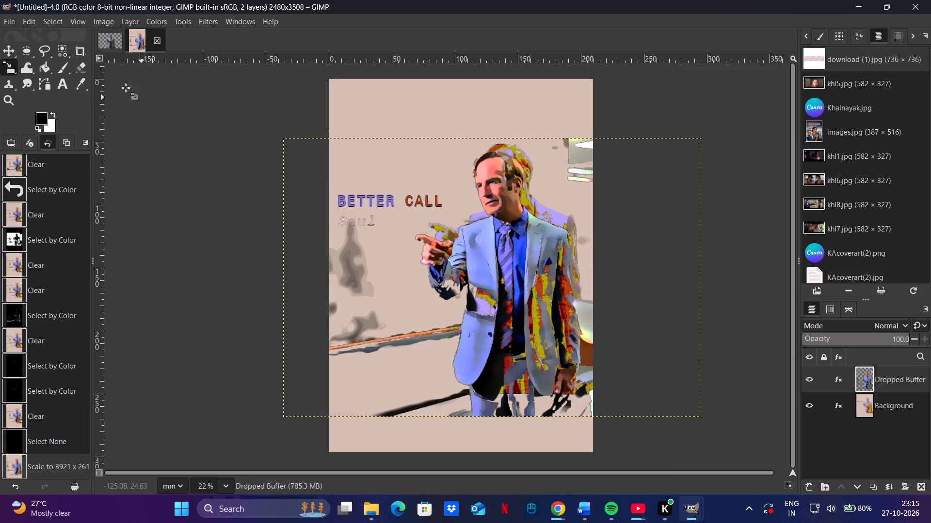
Erase the leftover ceiling lights and room background along the poster's right edge, enlarging the Eraser brush to size 297.
click(64, 50)
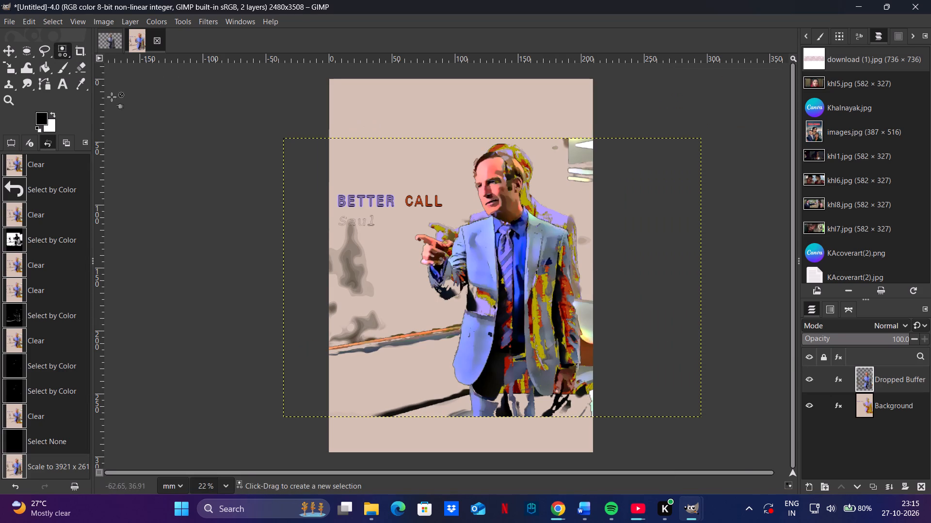
click(78, 66)
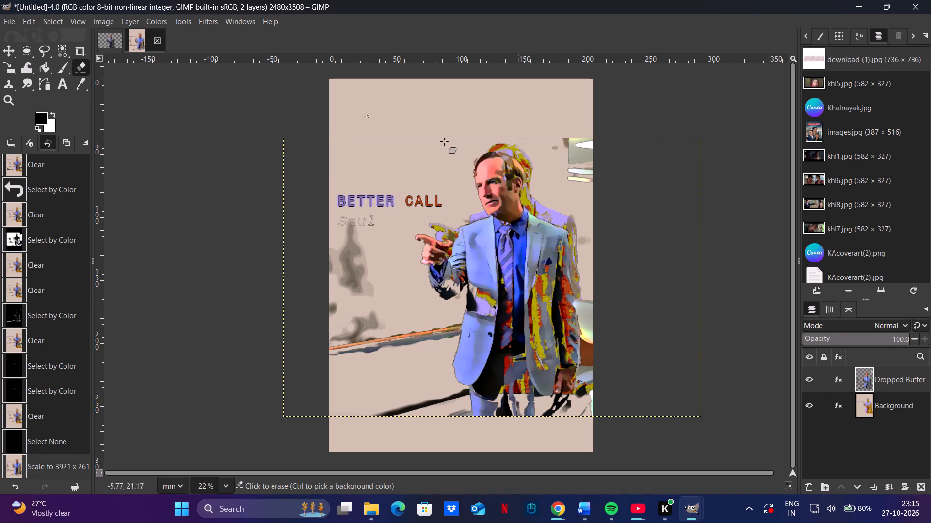
drag(578, 150, 588, 160)
drag(588, 160, 580, 154)
click(13, 140)
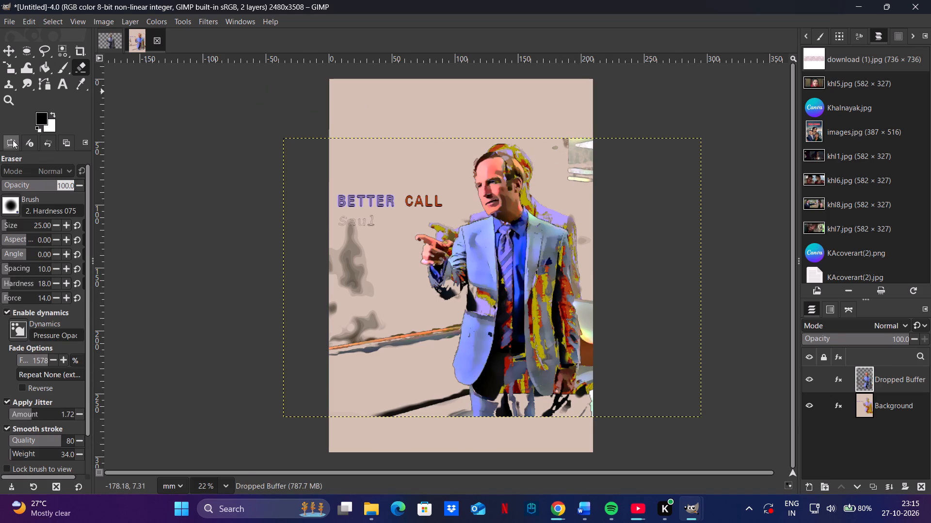
drag(14, 227, 25, 227)
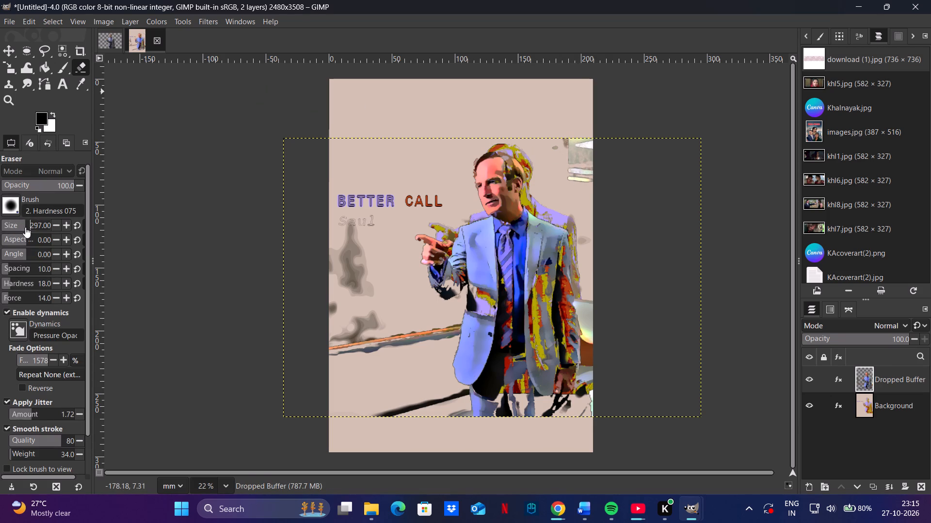
drag(571, 169, 592, 144)
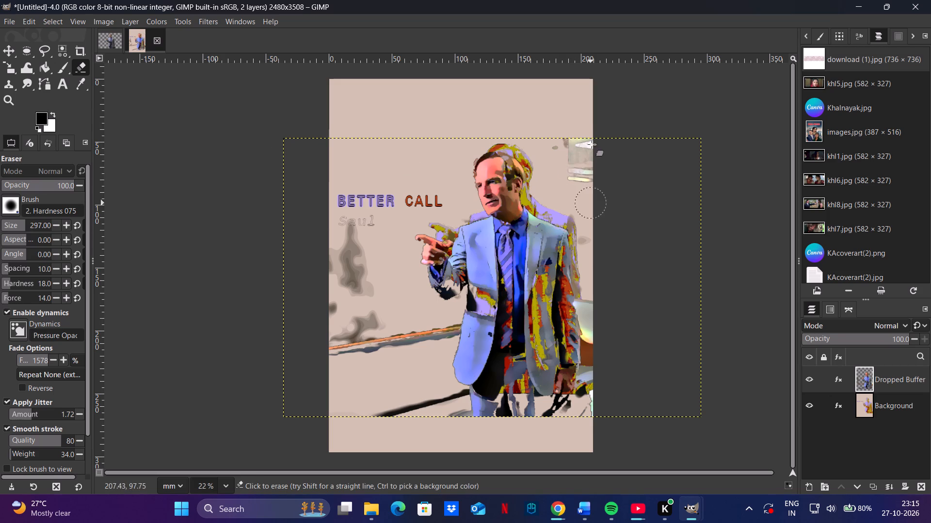
drag(592, 144, 572, 152)
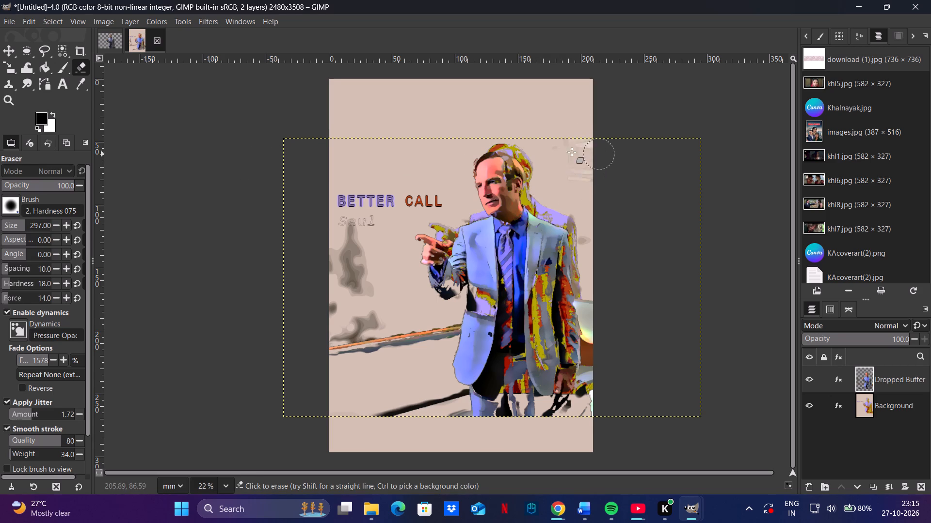
drag(572, 152, 595, 230)
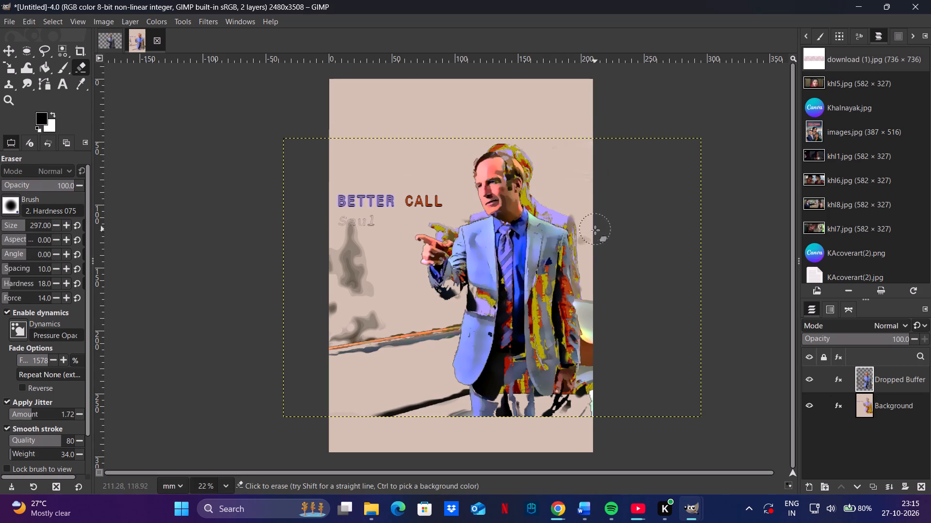
drag(595, 230, 578, 373)
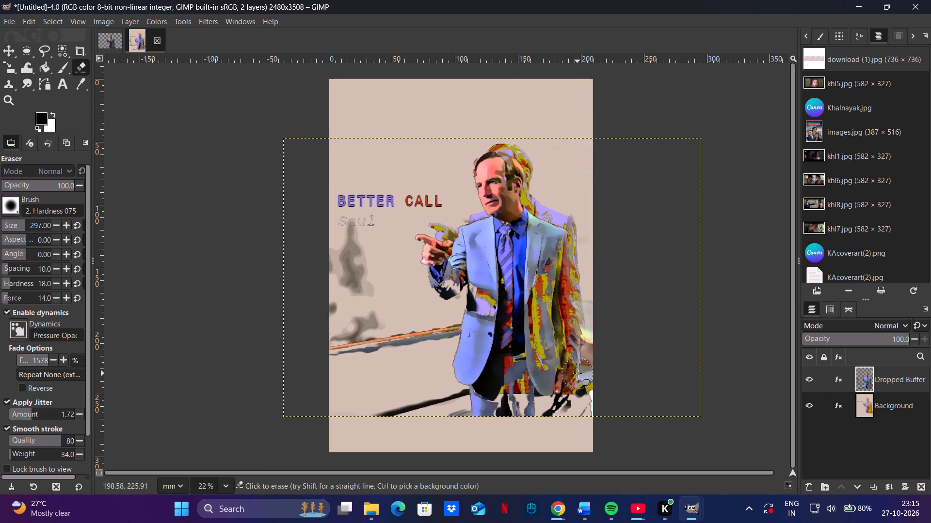
Erase the leftover rail, grey wall smudges and dark floor remnants around the comic-style man, including his lower jacket and legs.
drag(588, 396, 522, 339)
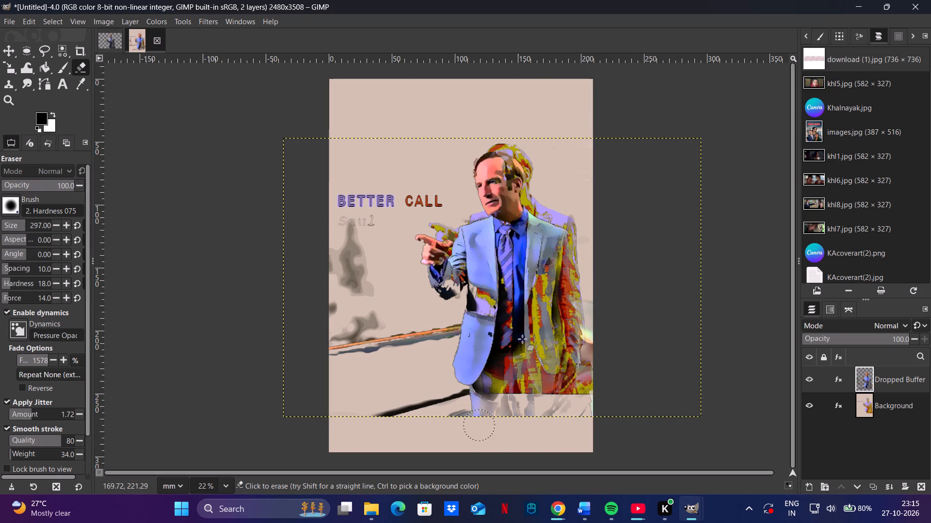
drag(522, 339, 418, 379)
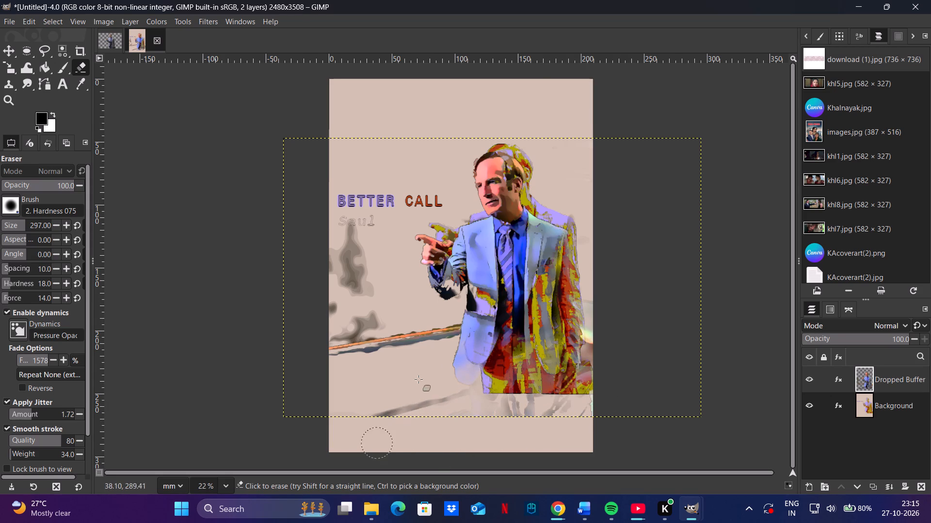
drag(418, 379, 344, 344)
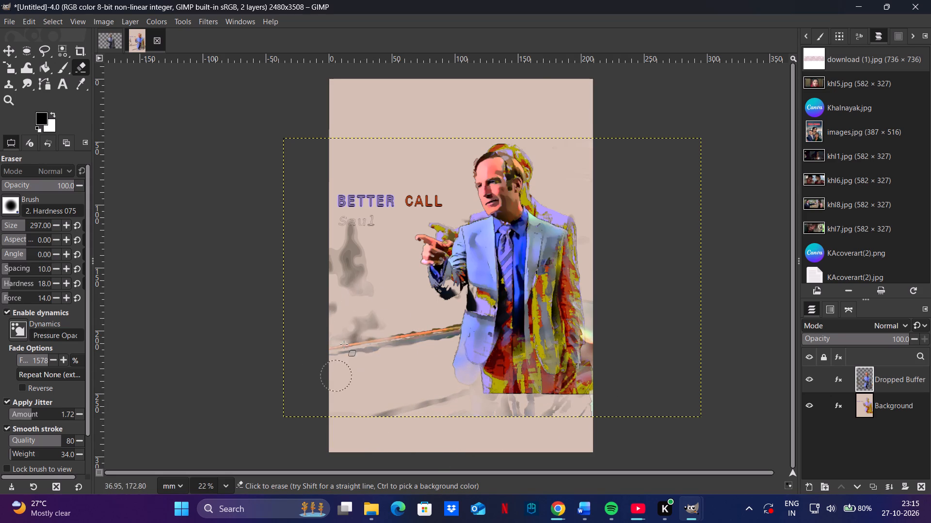
drag(344, 344, 353, 199)
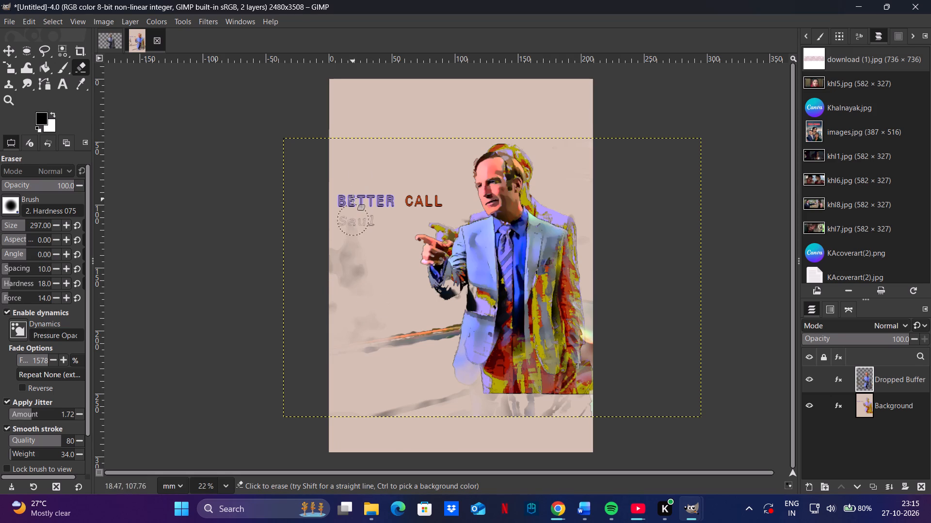
drag(353, 199, 397, 336)
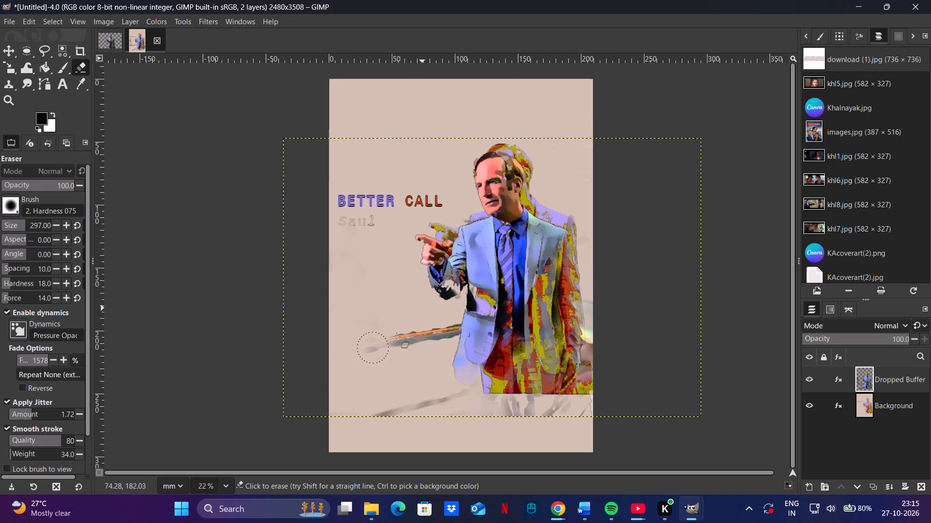
drag(397, 336, 442, 317)
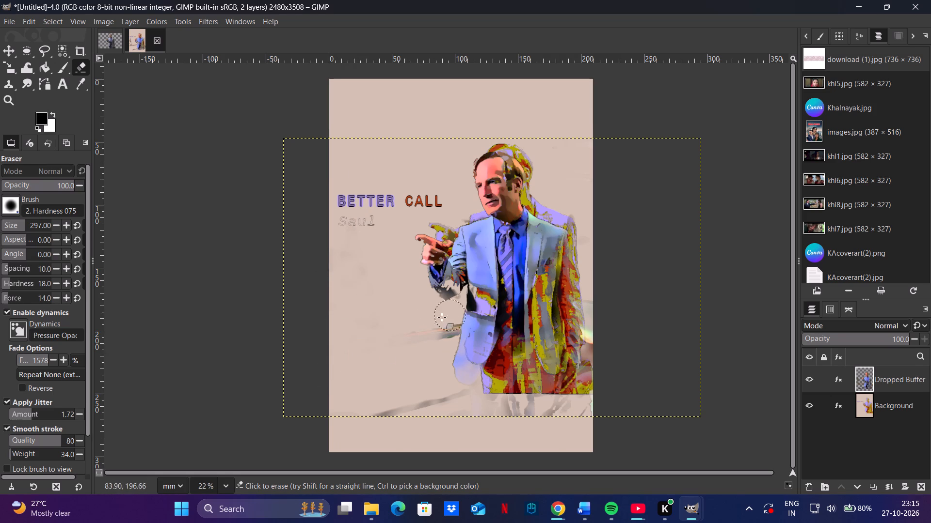
drag(442, 317, 536, 394)
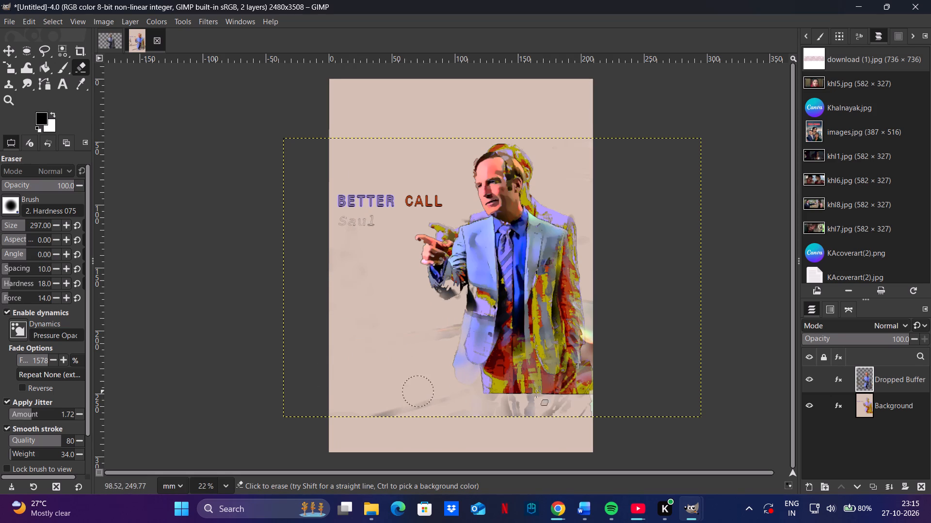
drag(536, 394, 384, 405)
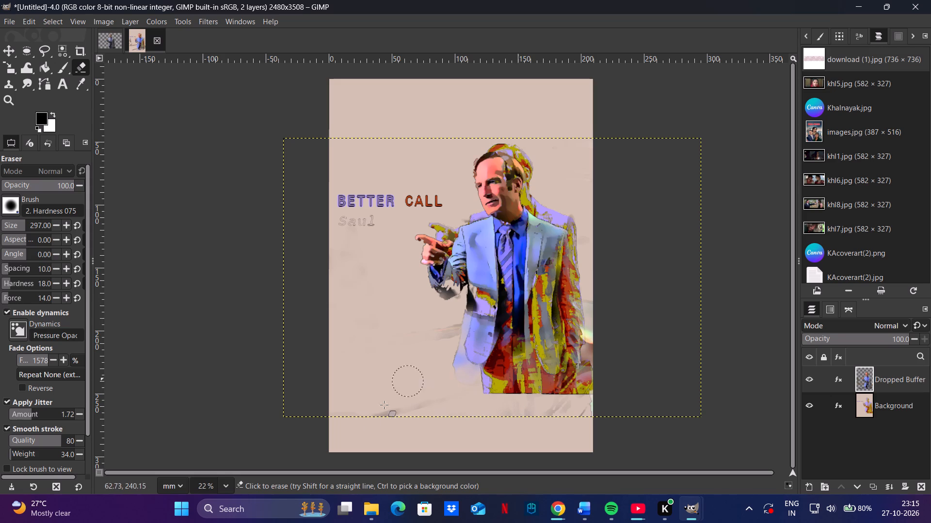
Brush the Eraser over the comic-style man's hand, face and suit to fade him into the cartoon man beneath.
drag(384, 405, 494, 234)
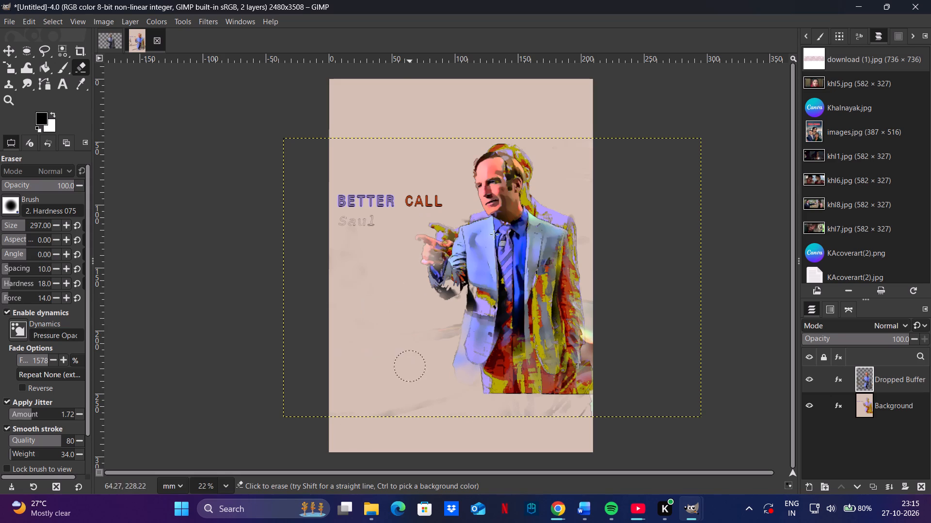
drag(494, 234, 577, 358)
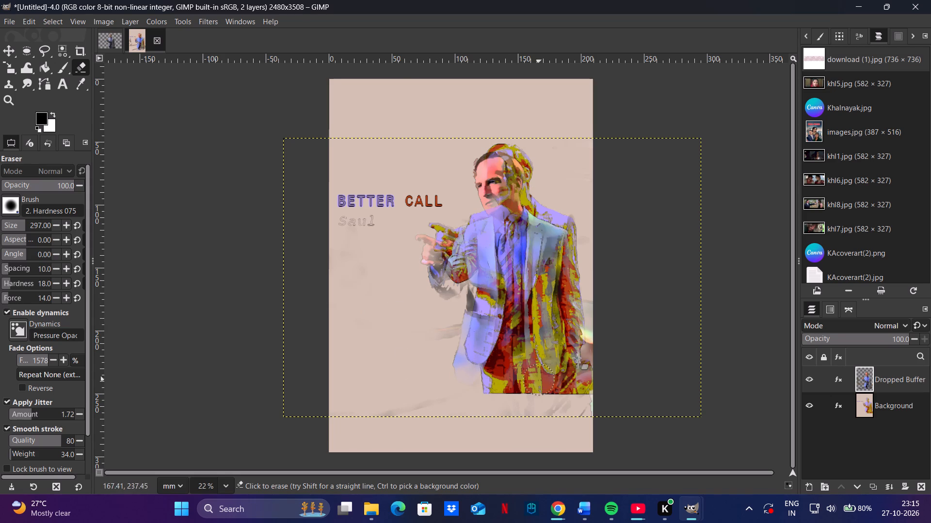
drag(577, 358, 574, 373)
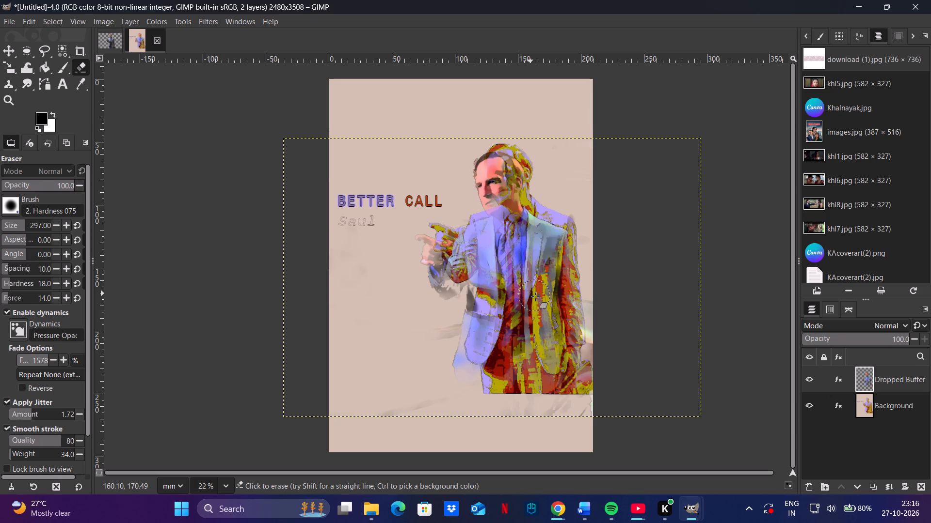
Reposition the faded comic-style man layer with the Scale tool, keeping its size, so his face and suit align over the cartoon man.
key(shift+s)
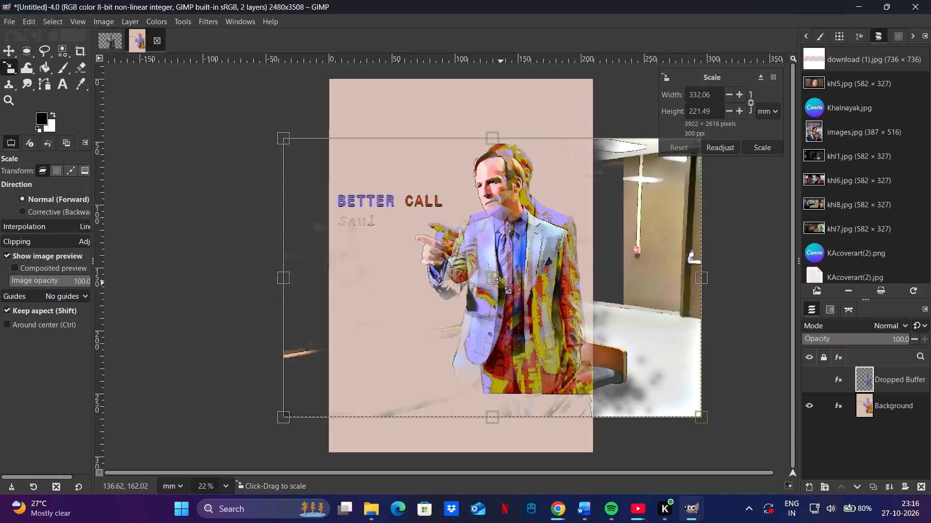
drag(497, 280, 507, 274)
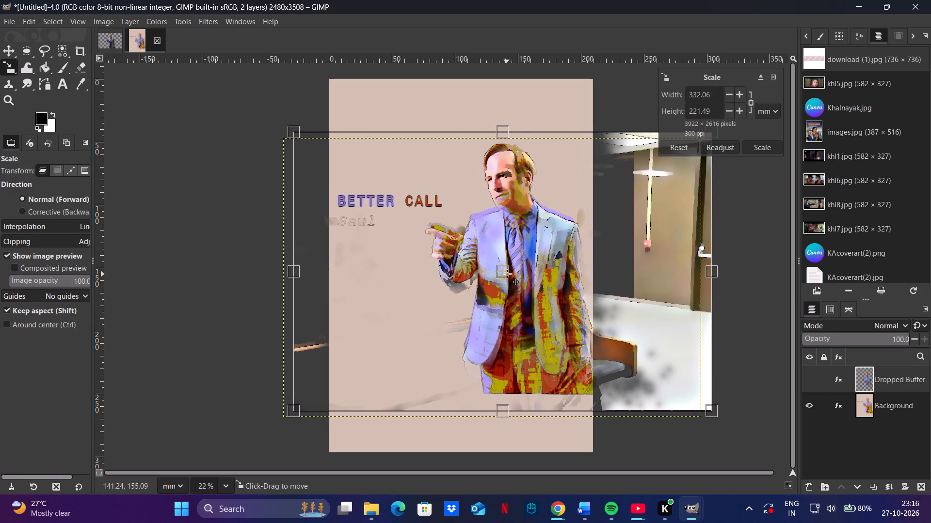
drag(507, 274, 508, 270)
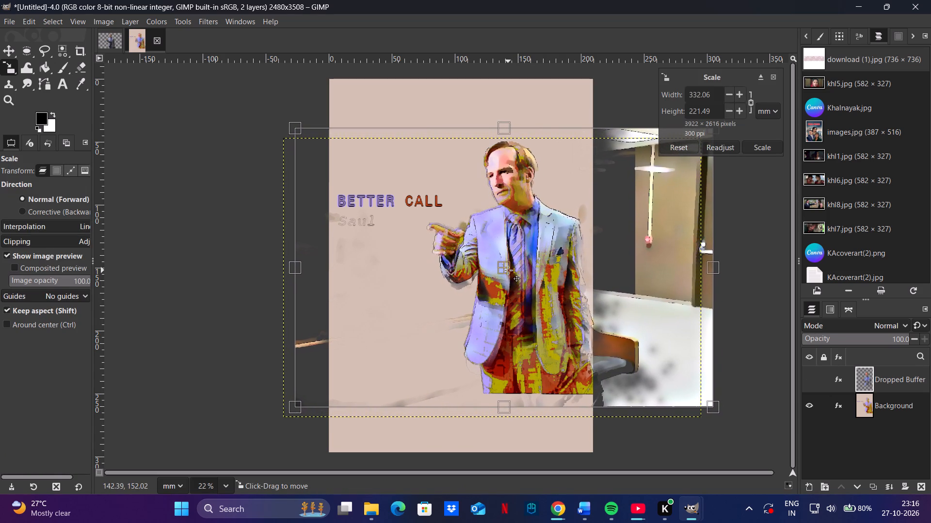
drag(508, 270, 508, 271)
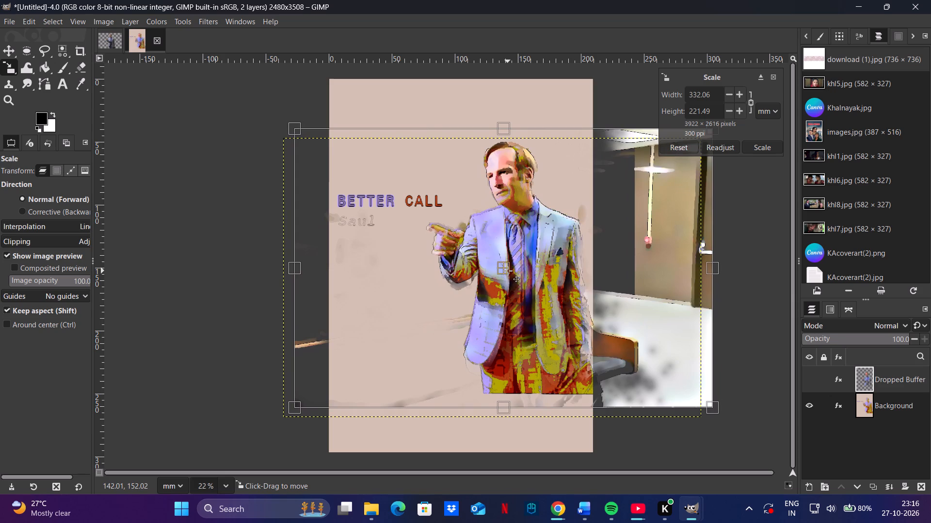
key(Return)
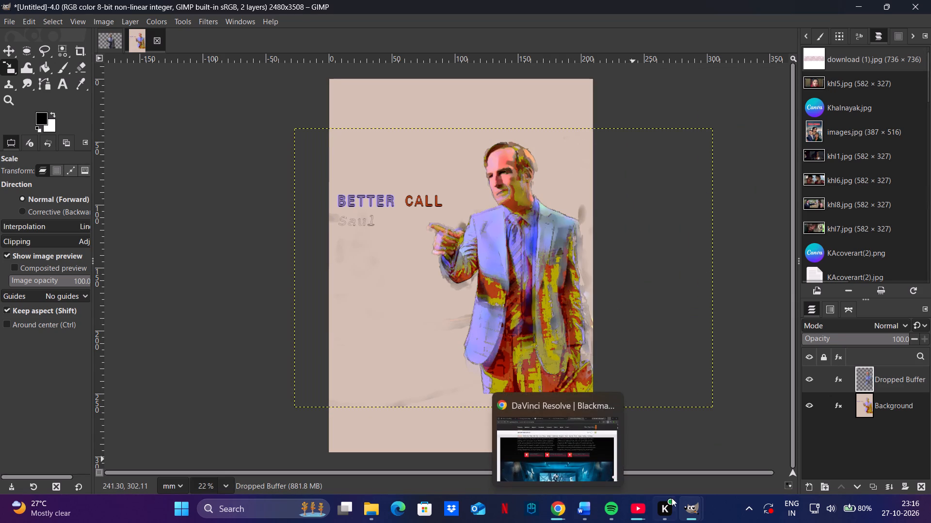
click(678, 437)
key(Return)
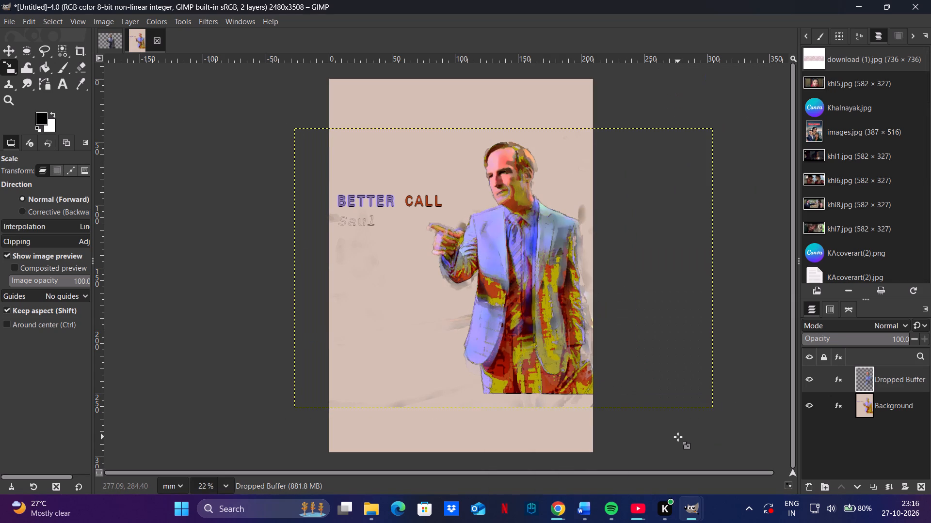